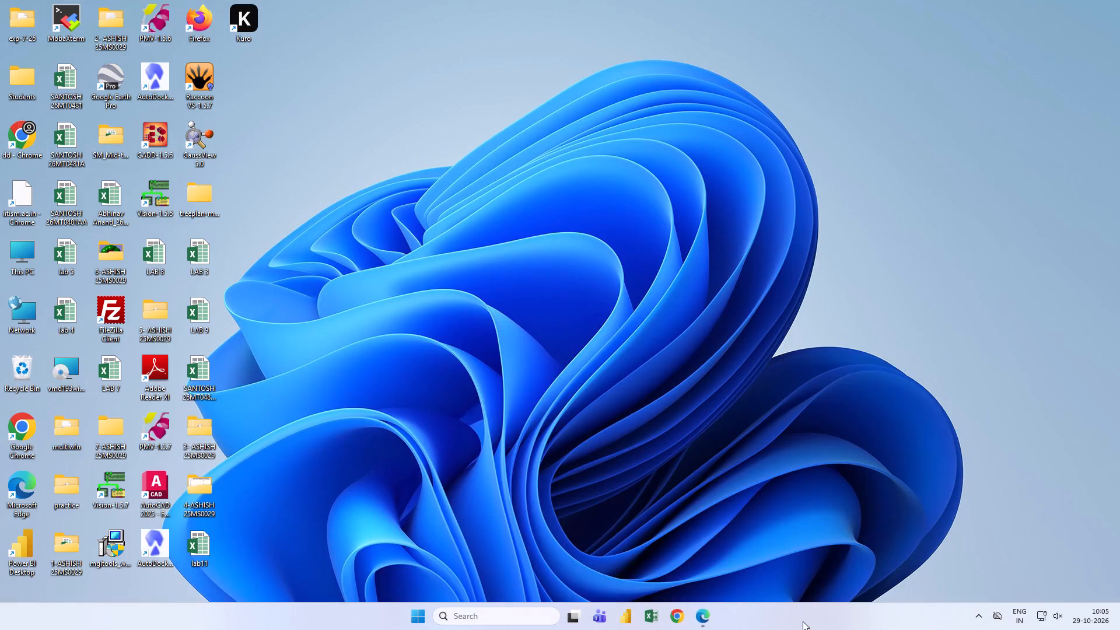
Open Excel with a new blank workbook and maximize its window.
{"action": "left_click", "coordinate": [655, 612]}
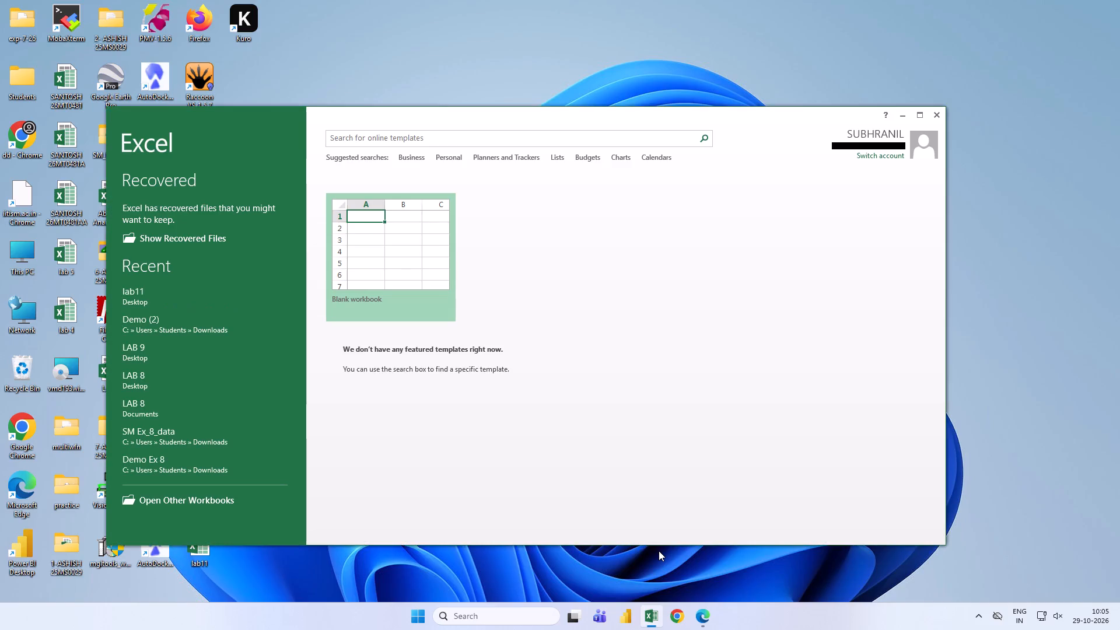
{"action": "left_click", "coordinate": [419, 259]}
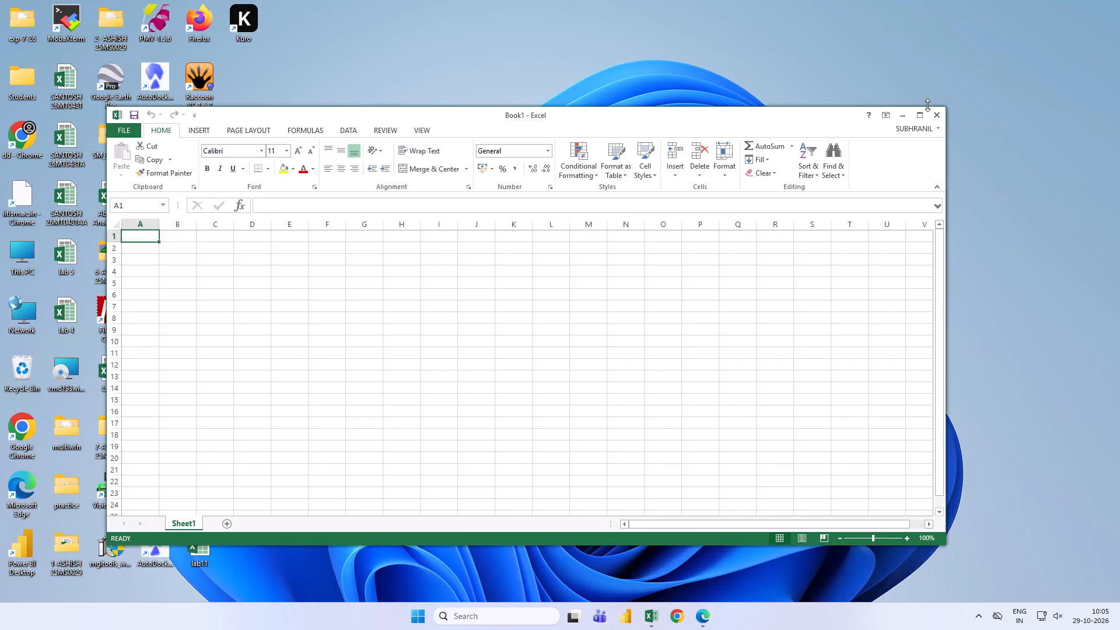
{"action": "left_click", "coordinate": [922, 113]}
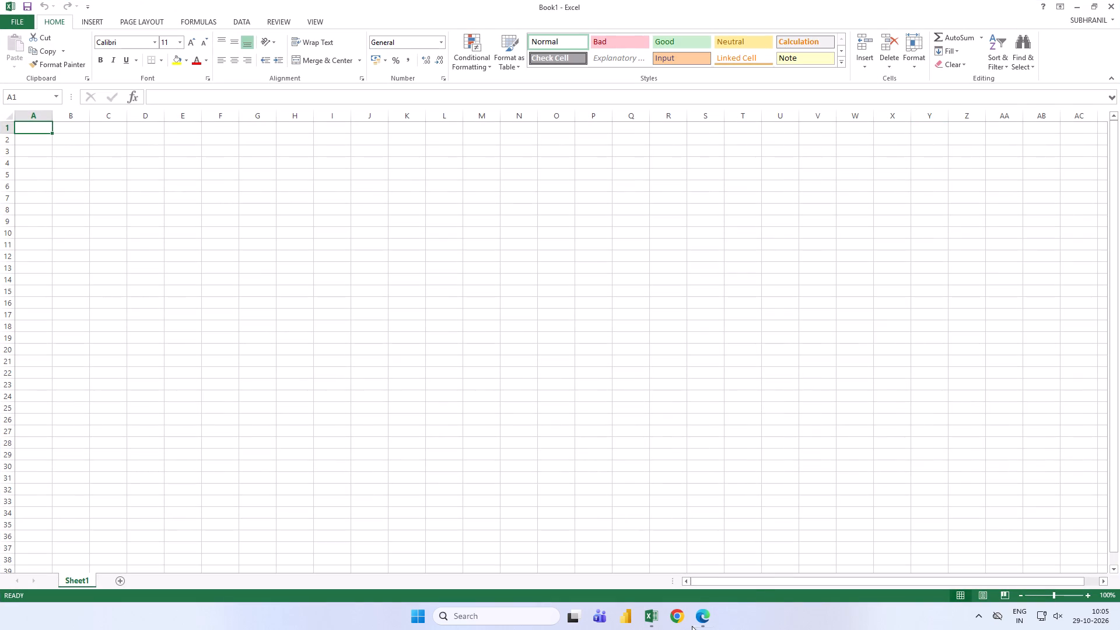
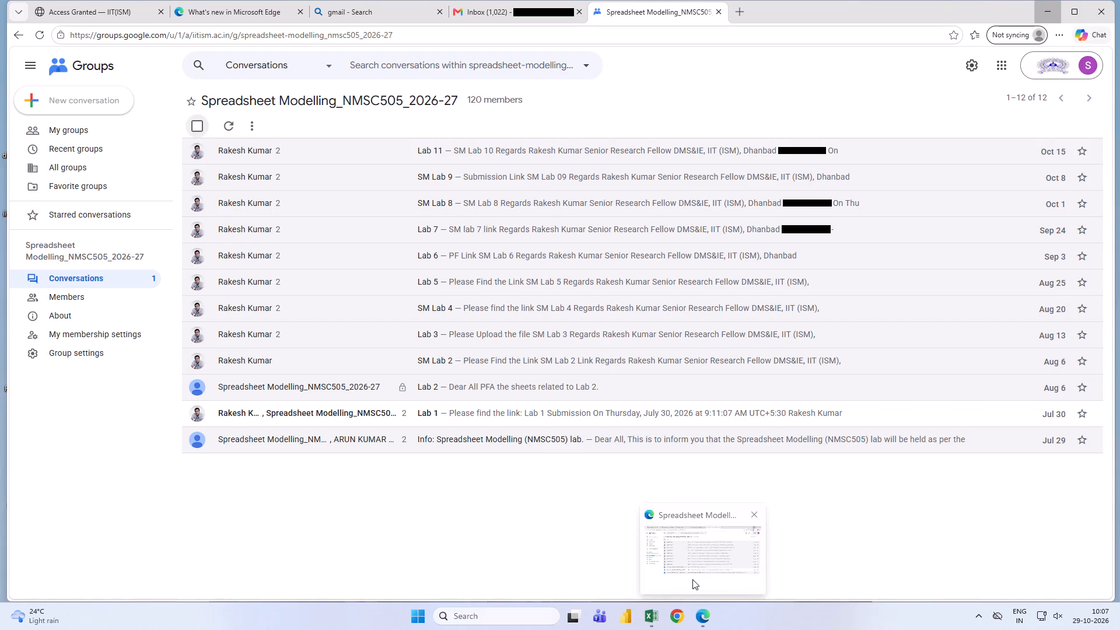
Switch to the Edge window showing the Spreadsheet Modelling_NMSC505_2026-27 group's conversations.
{"action": "left_click", "coordinate": [692, 579]}
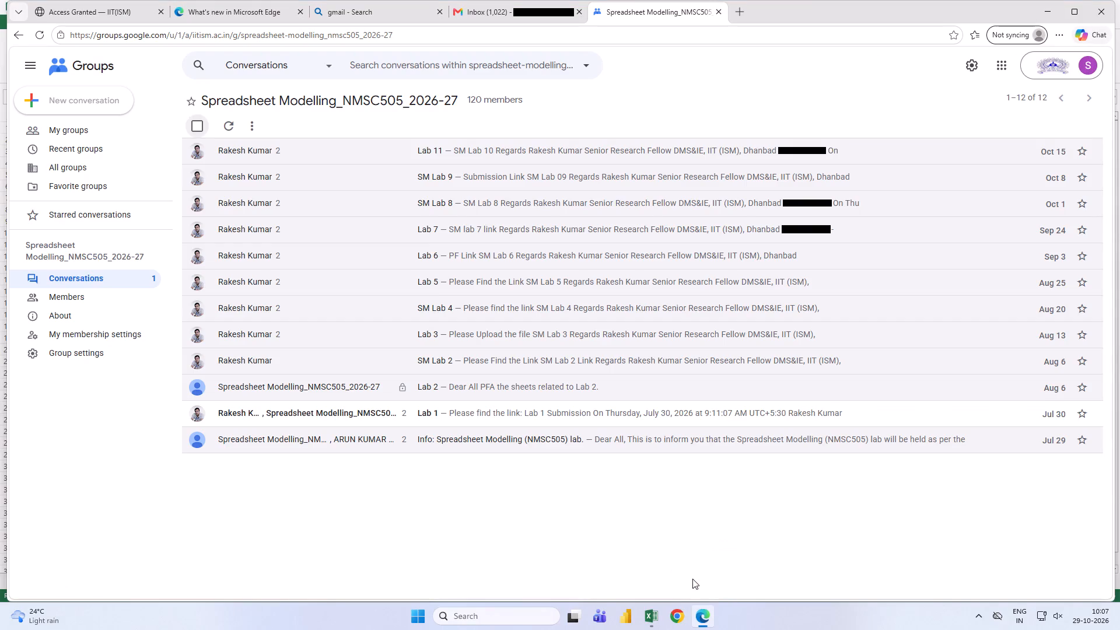
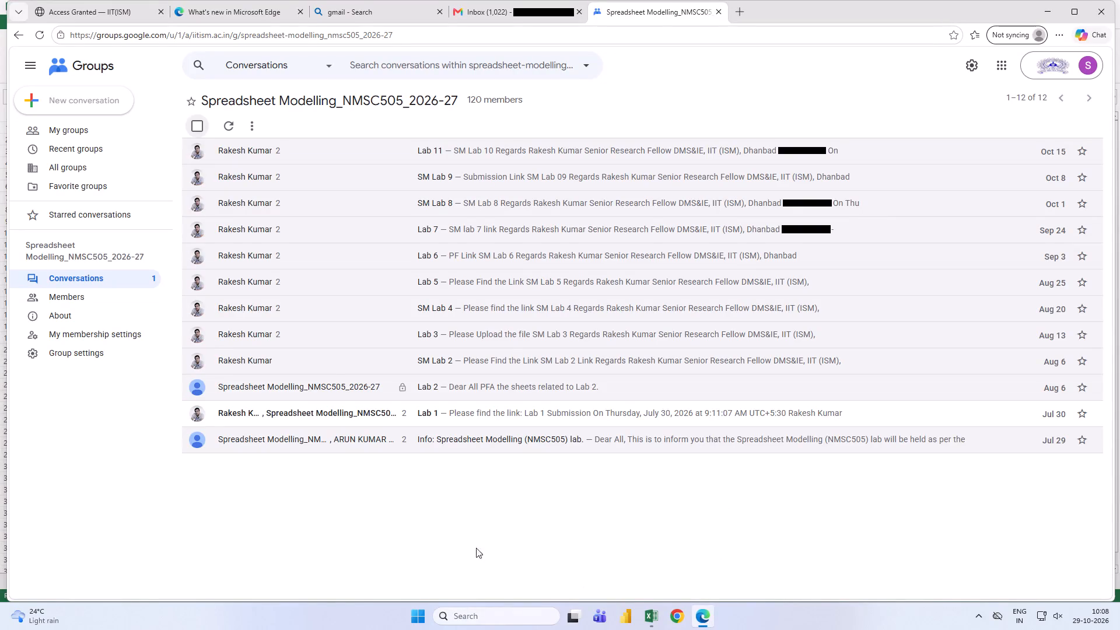
Refresh the Spreadsheet Modelling_NMSC505_2026-27 group's conversation list to check for new lab posts.
{"action": "left_click", "coordinate": [225, 125]}
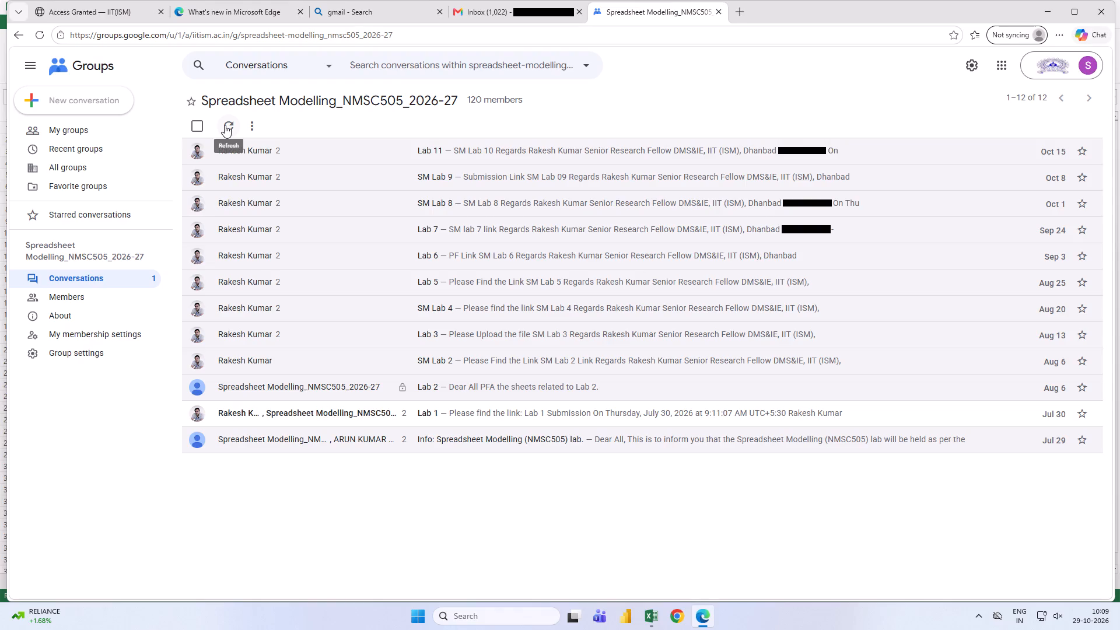
{"action": "left_click", "coordinate": [225, 127]}
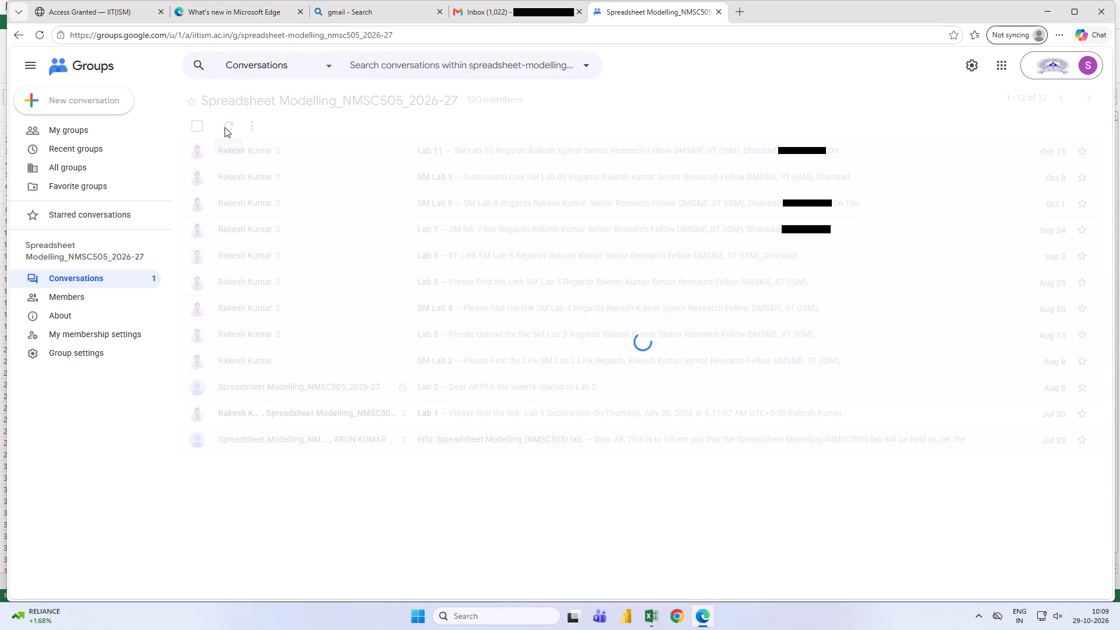
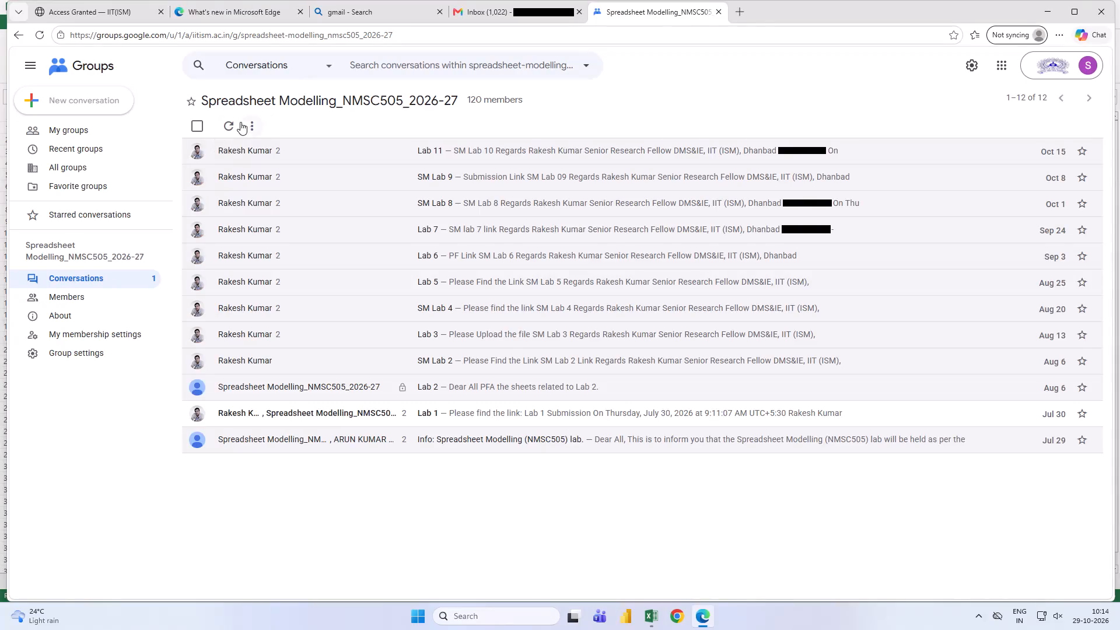
Download the Question.xlsx and Demo.xlsx attachments from the group's newest post, Demo & Ex.
{"action": "left_click", "coordinate": [231, 124]}
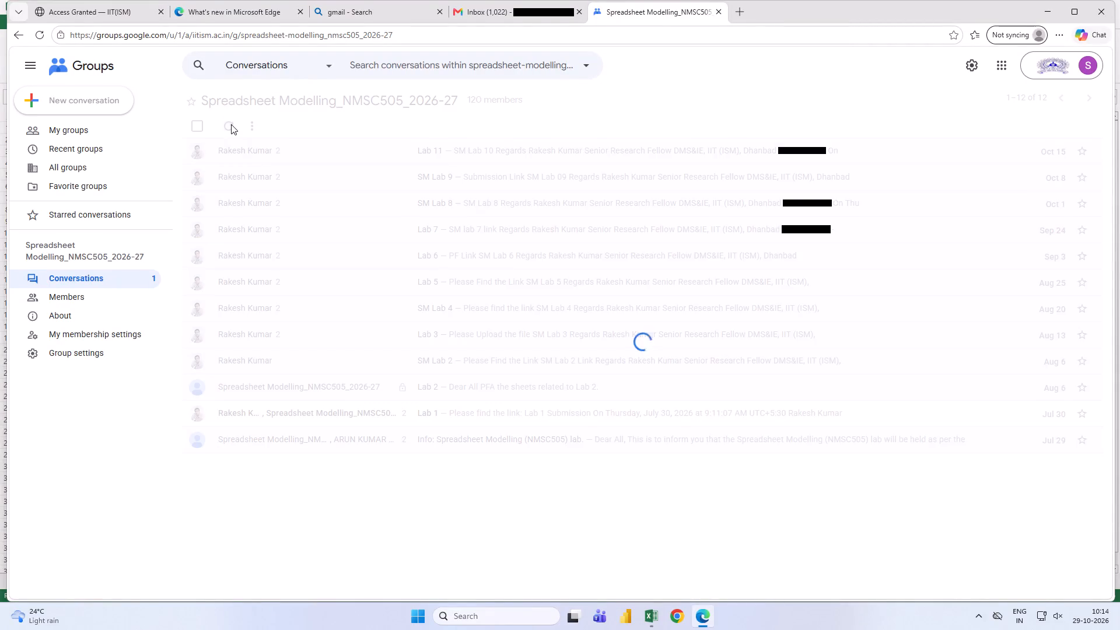
{"action": "left_click", "coordinate": [429, 150]}
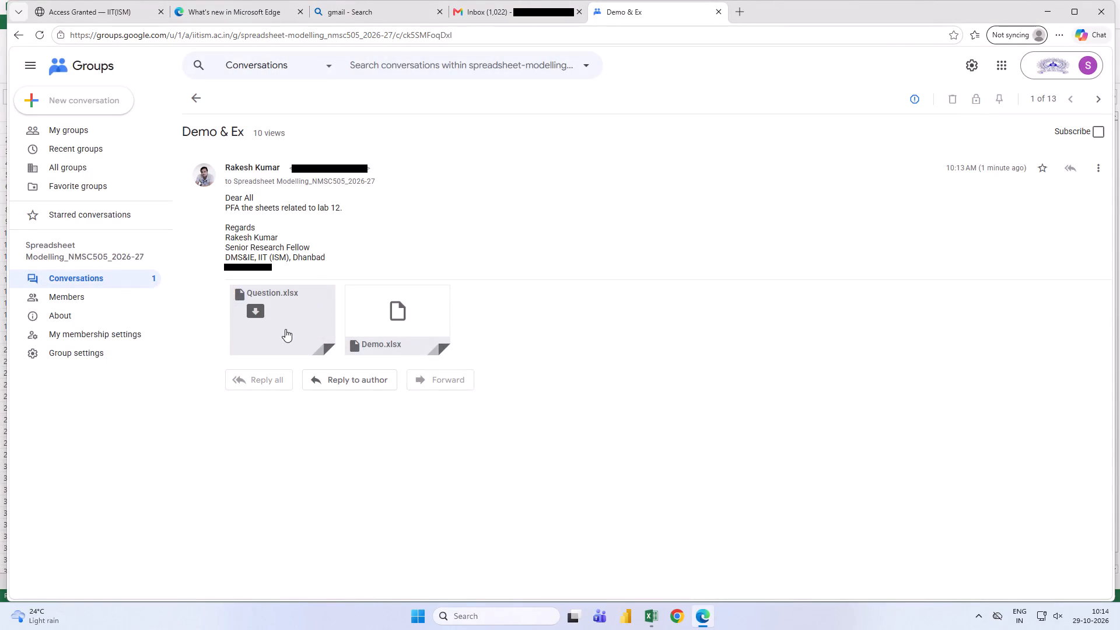
{"action": "left_click", "coordinate": [257, 310]}
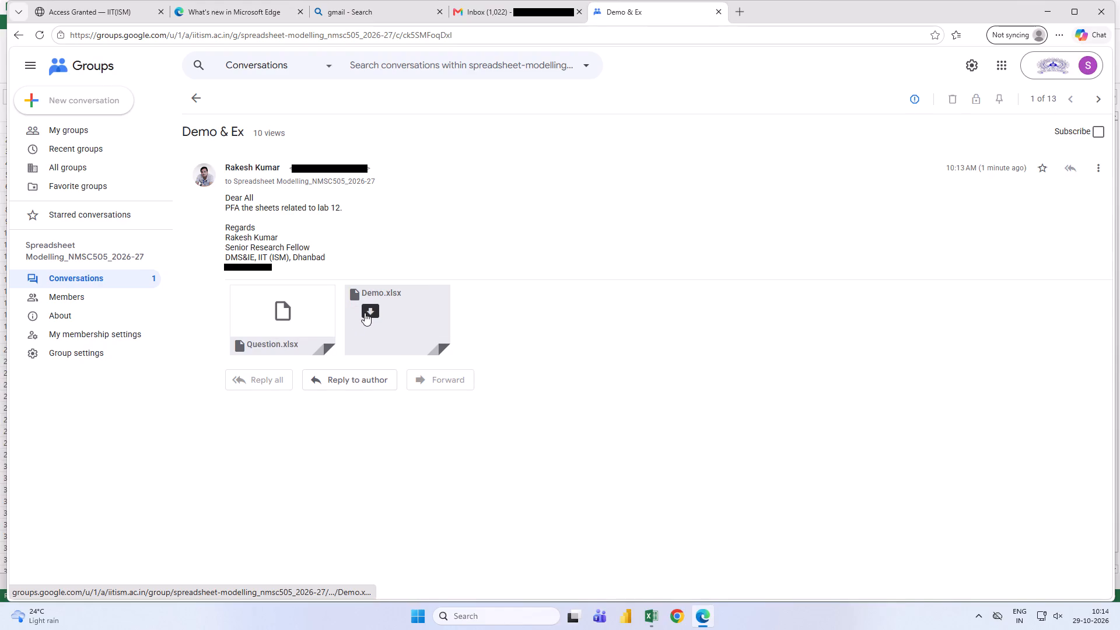
{"action": "left_click", "coordinate": [366, 311]}
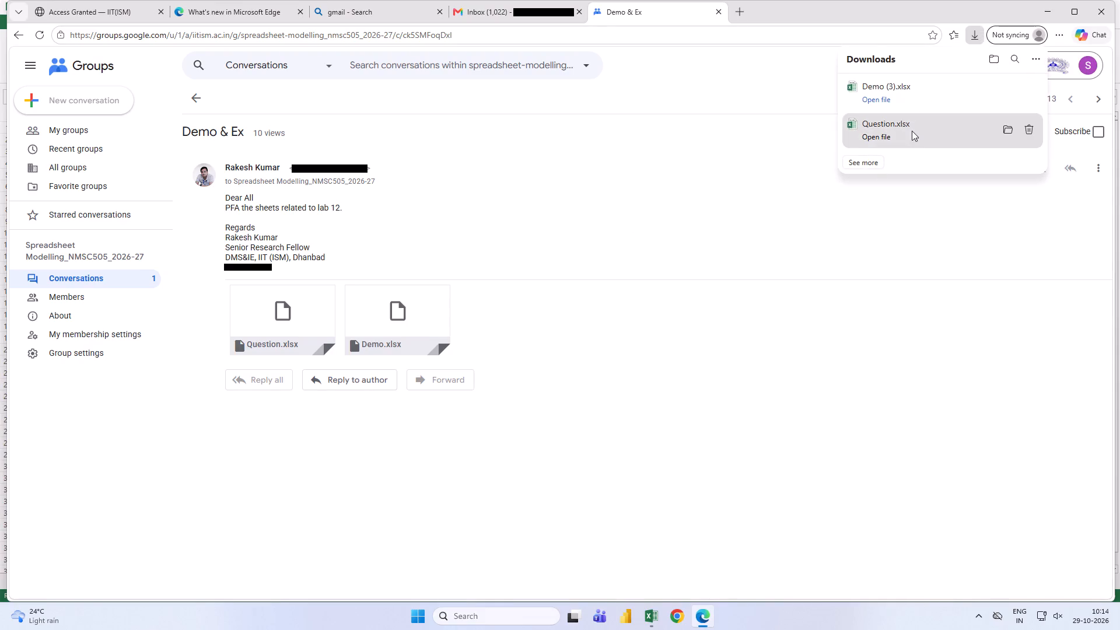
Open the downloaded Demo (3).xlsx and Question.xlsx files in Excel.
{"action": "left_click", "coordinate": [885, 97]}
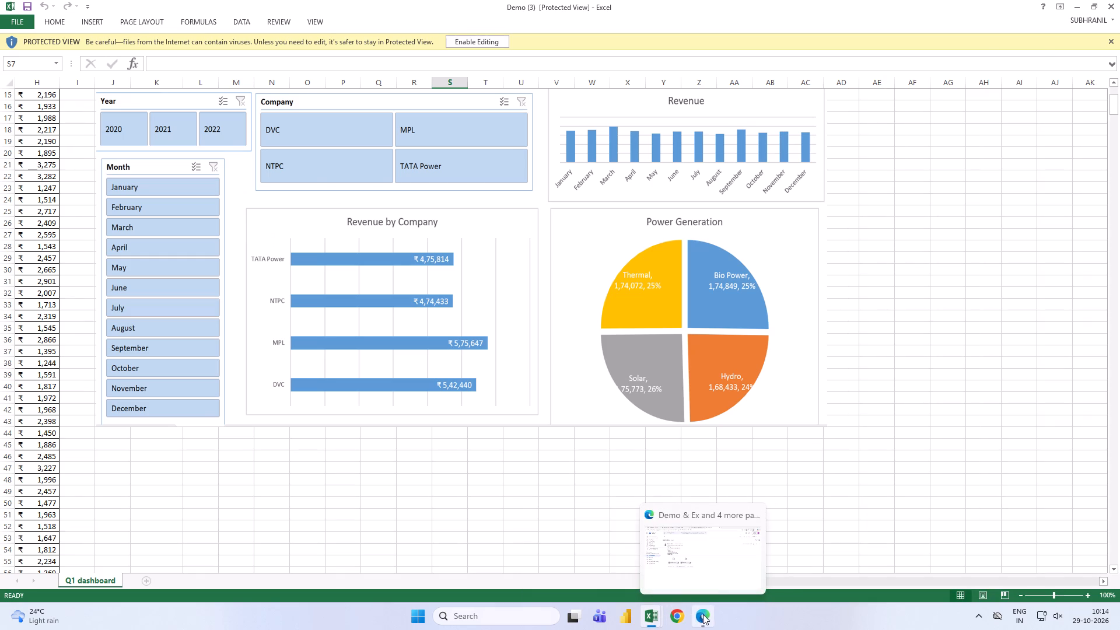
{"action": "left_click", "coordinate": [719, 577]}
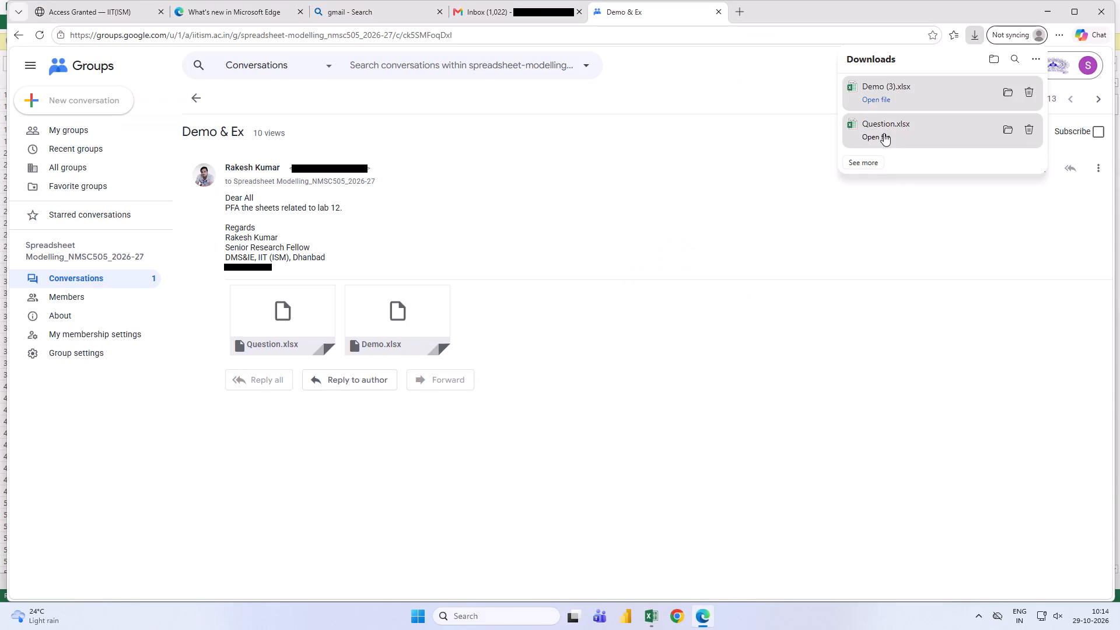
{"action": "left_click", "coordinate": [884, 133]}
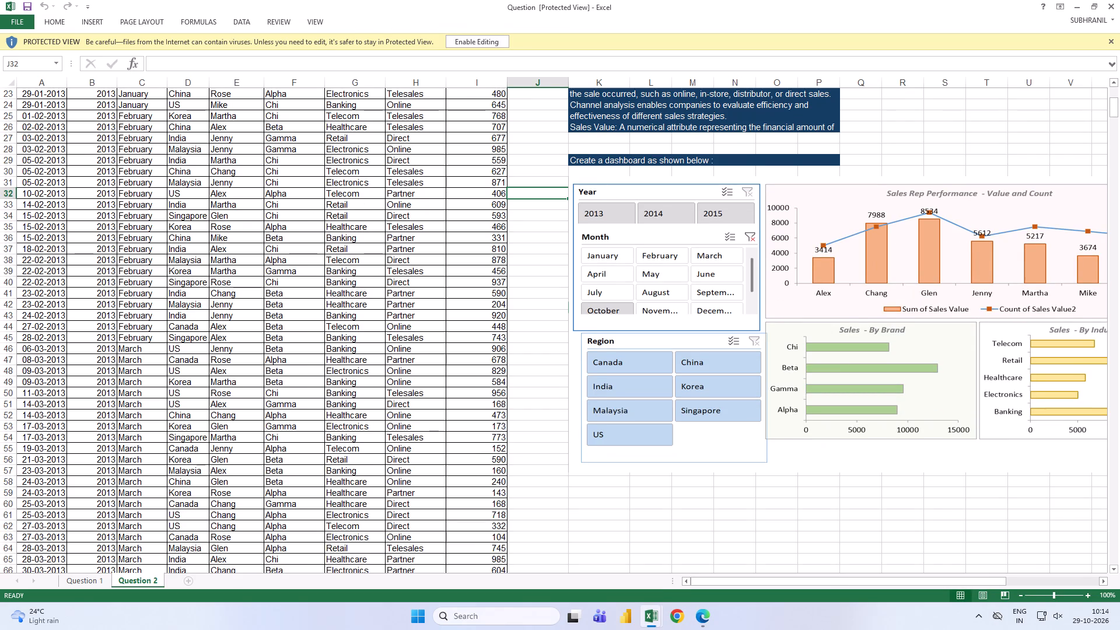
Look over the dashboard tasks on the Question 1 and Question 2 sheets of the Question workbook.
{"action": "scroll", "coordinate": [391, 393], "scroll_direction": "down", "scroll_amount": 1}
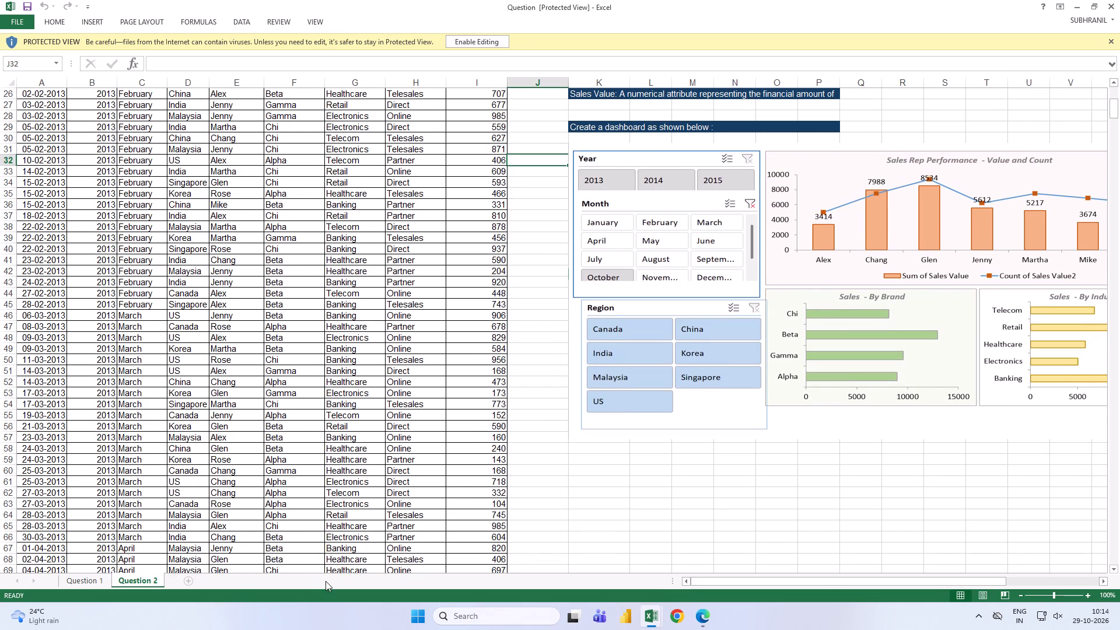
{"action": "left_click", "coordinate": [69, 578]}
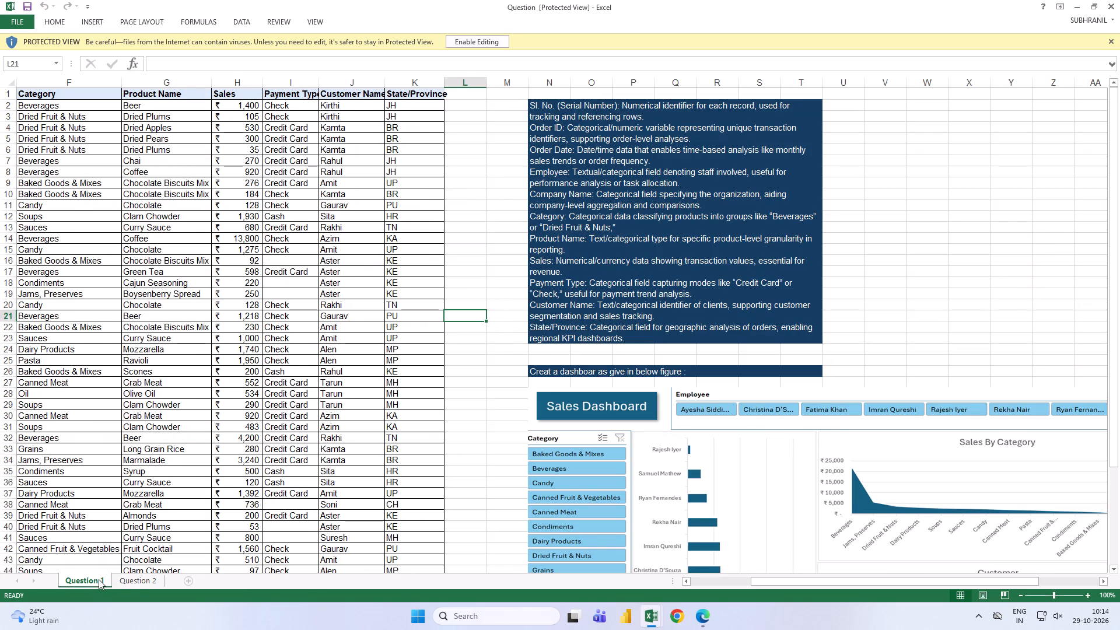
{"action": "left_click", "coordinate": [133, 582]}
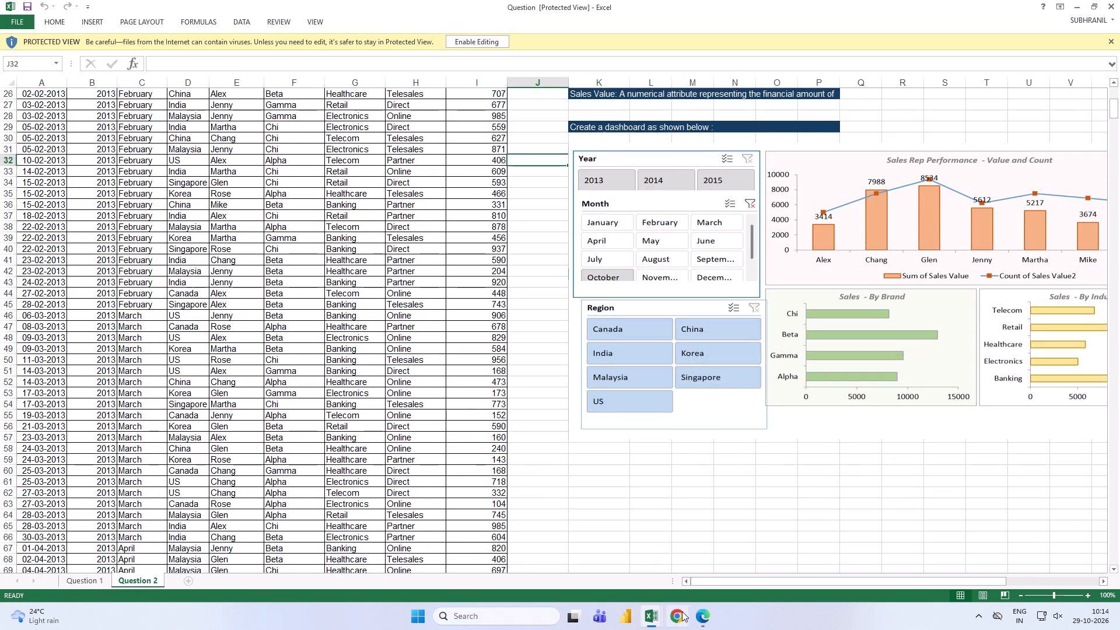
{"action": "left_click", "coordinate": [705, 584]}
{"action": "scroll", "coordinate": [603, 383], "scroll_direction": "down", "scroll_amount": 1}
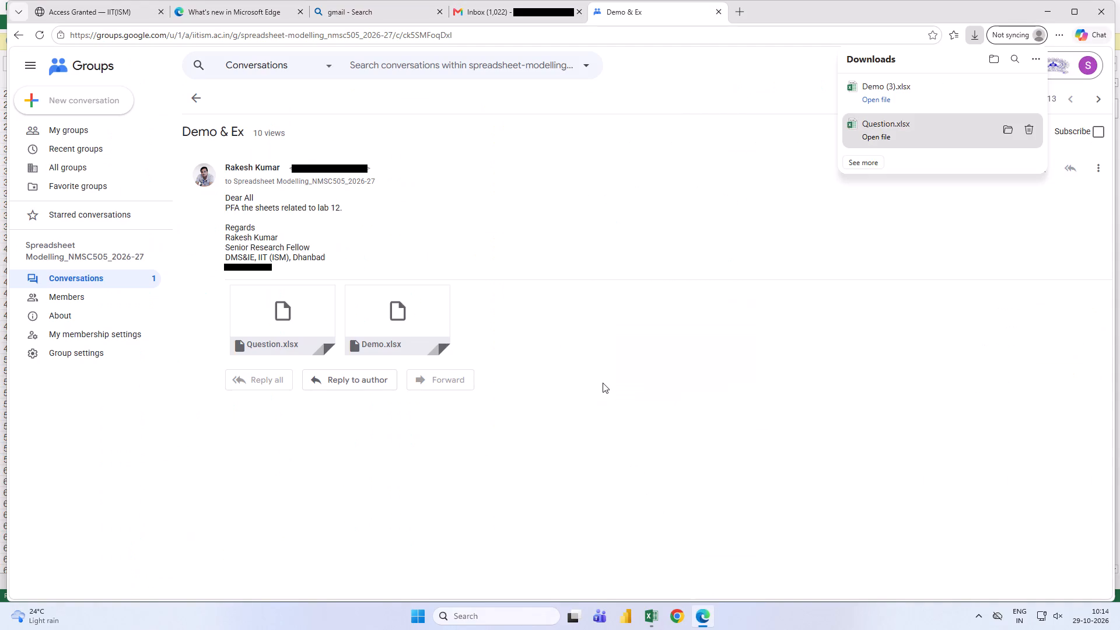
{"action": "scroll", "coordinate": [603, 383], "scroll_direction": "down", "scroll_amount": 1}
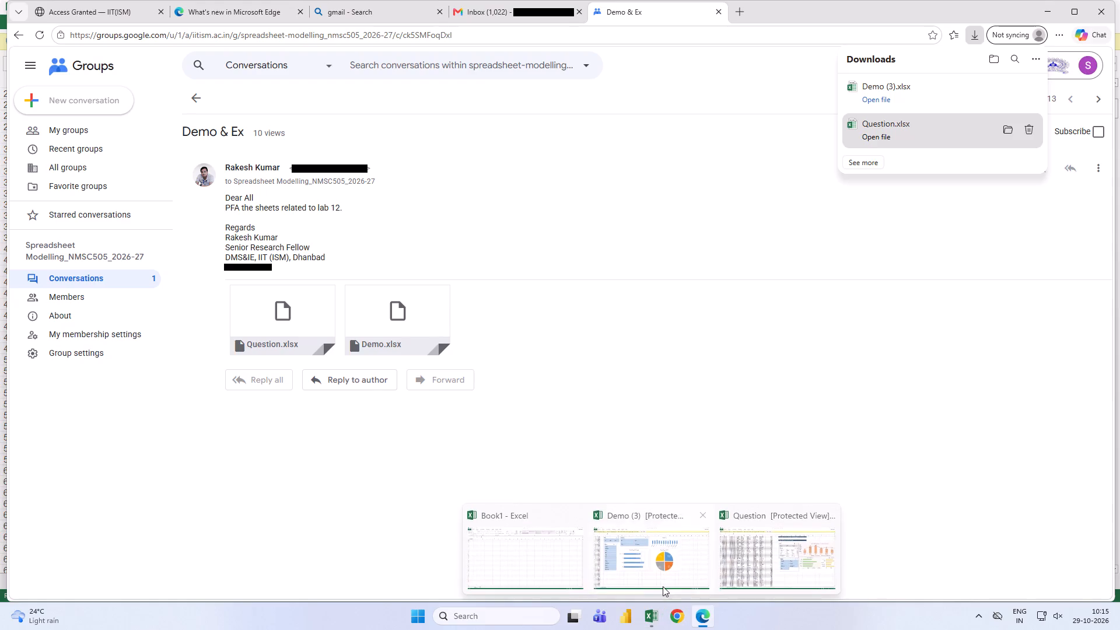
Examine the task description and sample dashboard design on the Demo (3) workbook's Q1 dashboard sheet.
{"action": "left_click", "coordinate": [663, 583]}
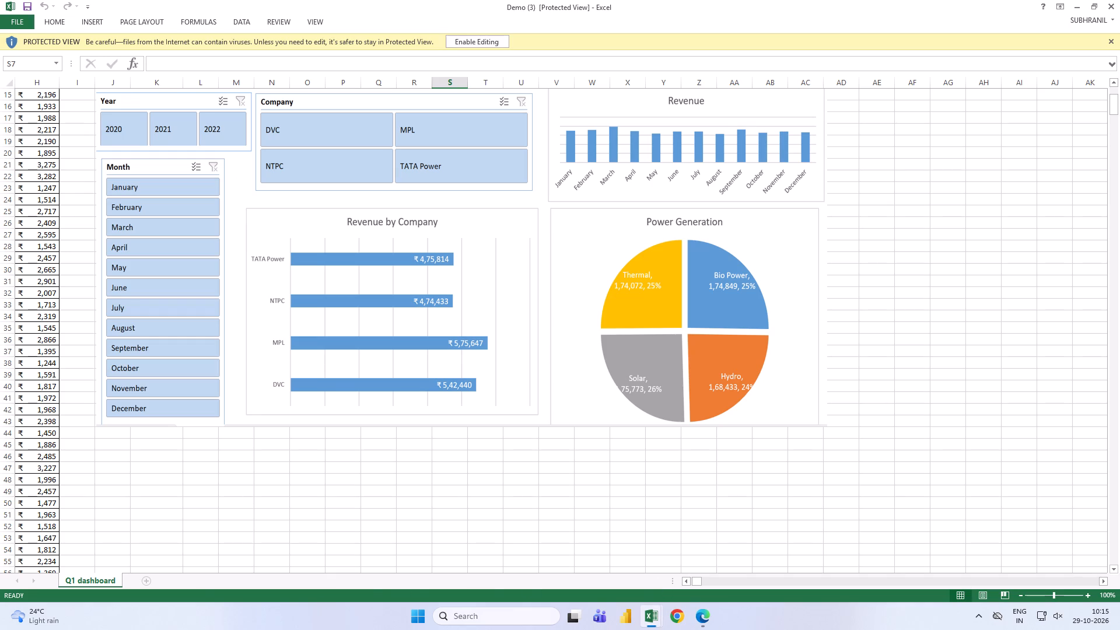
{"action": "scroll", "coordinate": [101, 468], "scroll_direction": "up", "scroll_amount": 4}
{"action": "scroll", "coordinate": [106, 464], "scroll_direction": "down", "scroll_amount": 4}
{"action": "scroll", "coordinate": [111, 465], "scroll_direction": "up", "scroll_amount": 2}
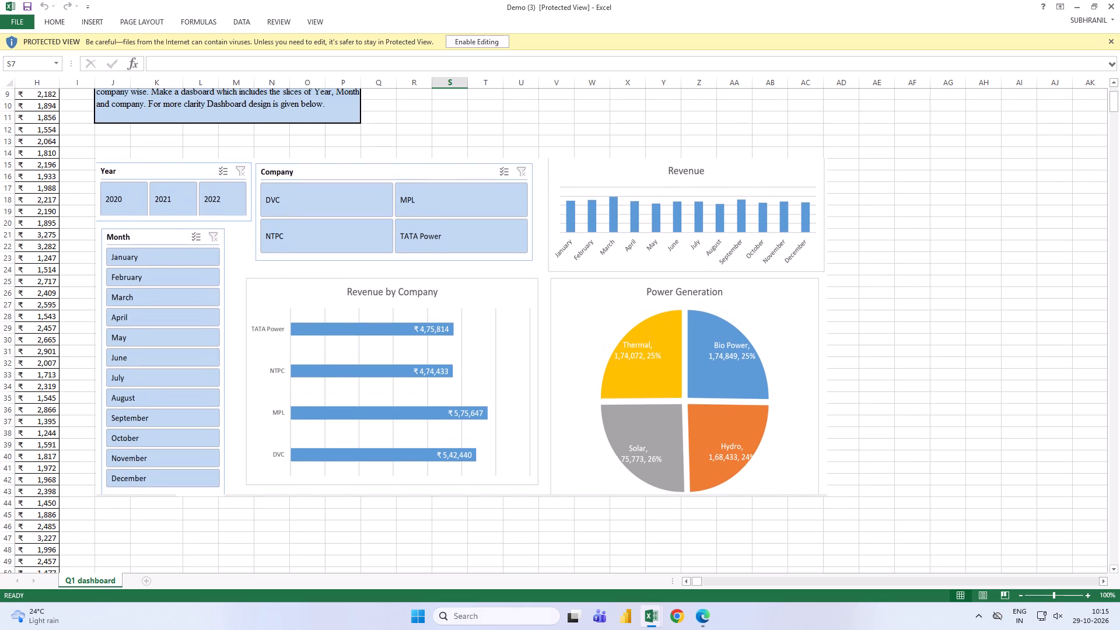
{"action": "scroll", "coordinate": [120, 440], "scroll_direction": "up", "scroll_amount": 5}
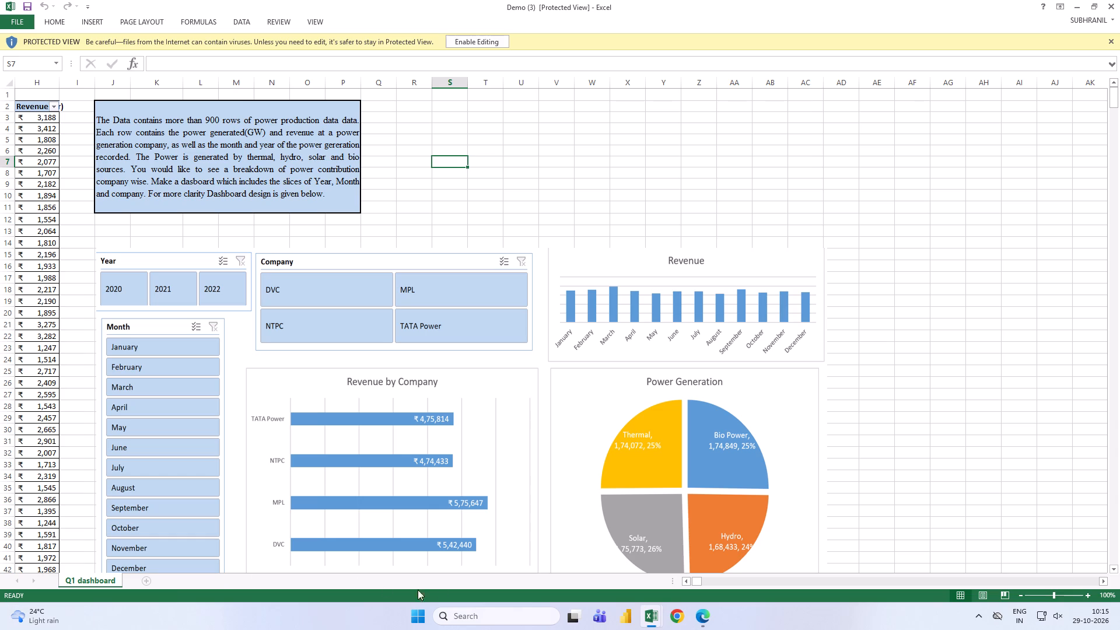
Enable editing for the Demo (3) workbook.
{"action": "left_click", "coordinate": [713, 577]}
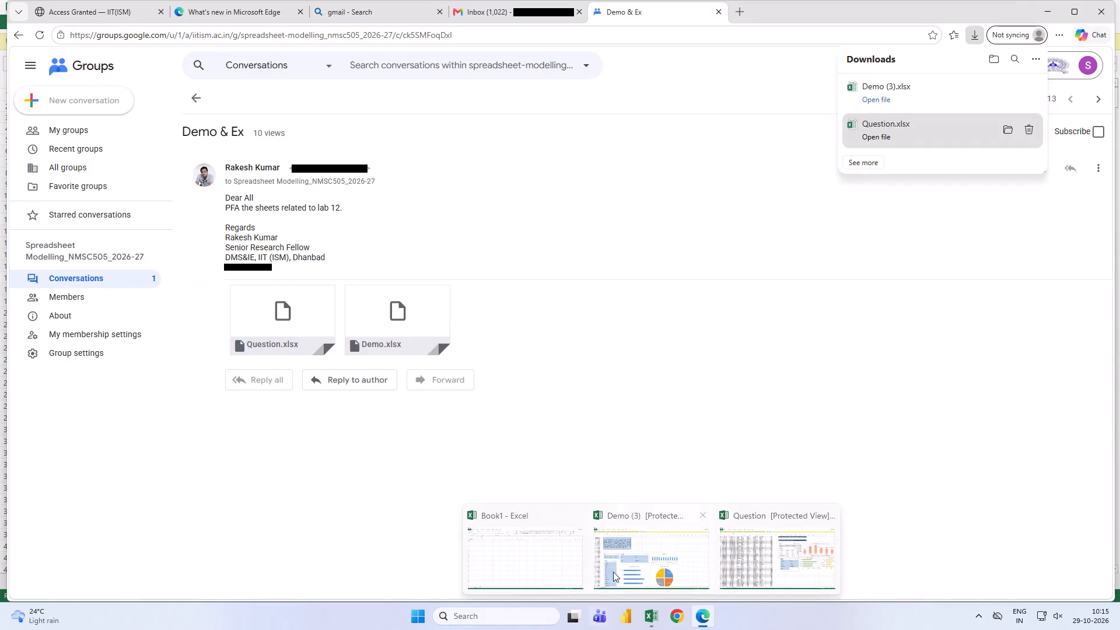
{"action": "left_click", "coordinate": [641, 547]}
{"action": "left_click", "coordinate": [486, 41]}
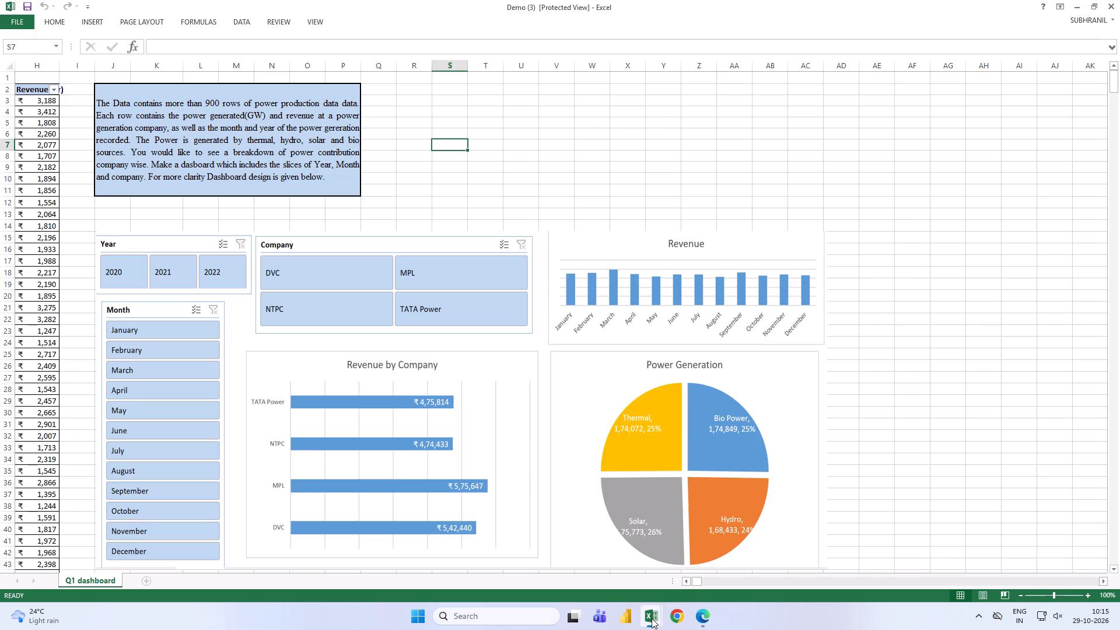
Enable editing for the Question workbook.
{"action": "left_click", "coordinate": [762, 569]}
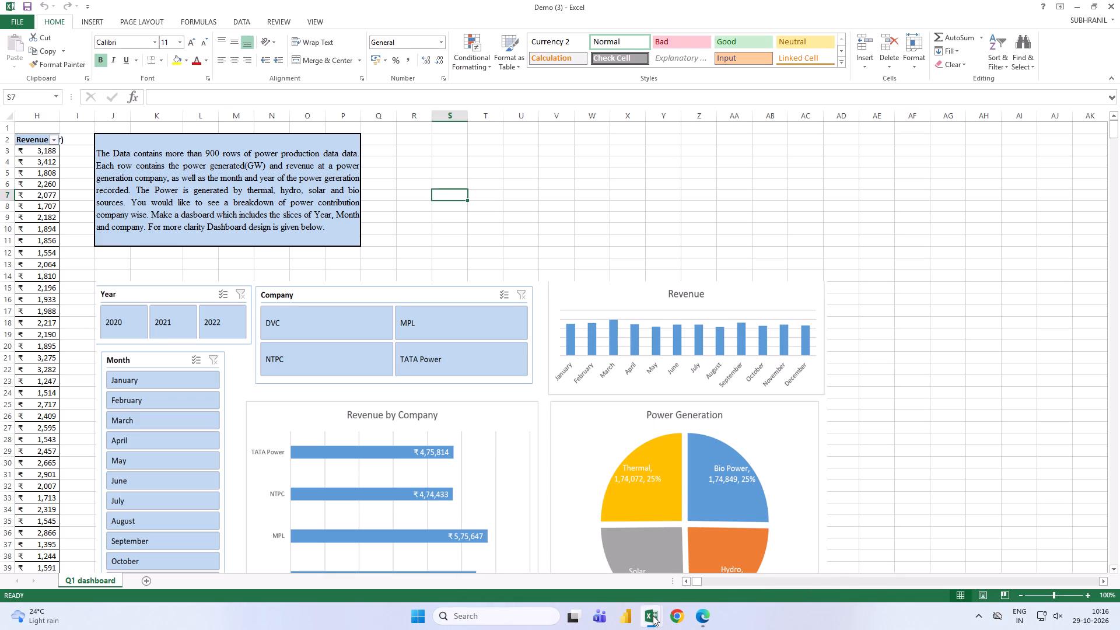
{"action": "left_click", "coordinate": [664, 562]}
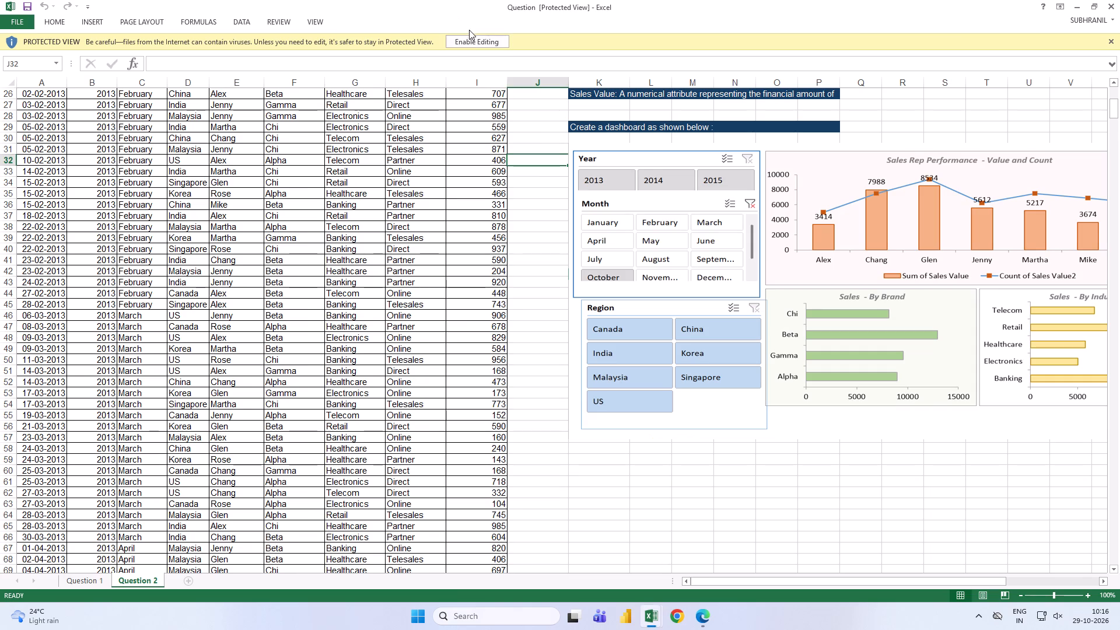
{"action": "left_click", "coordinate": [472, 43]}
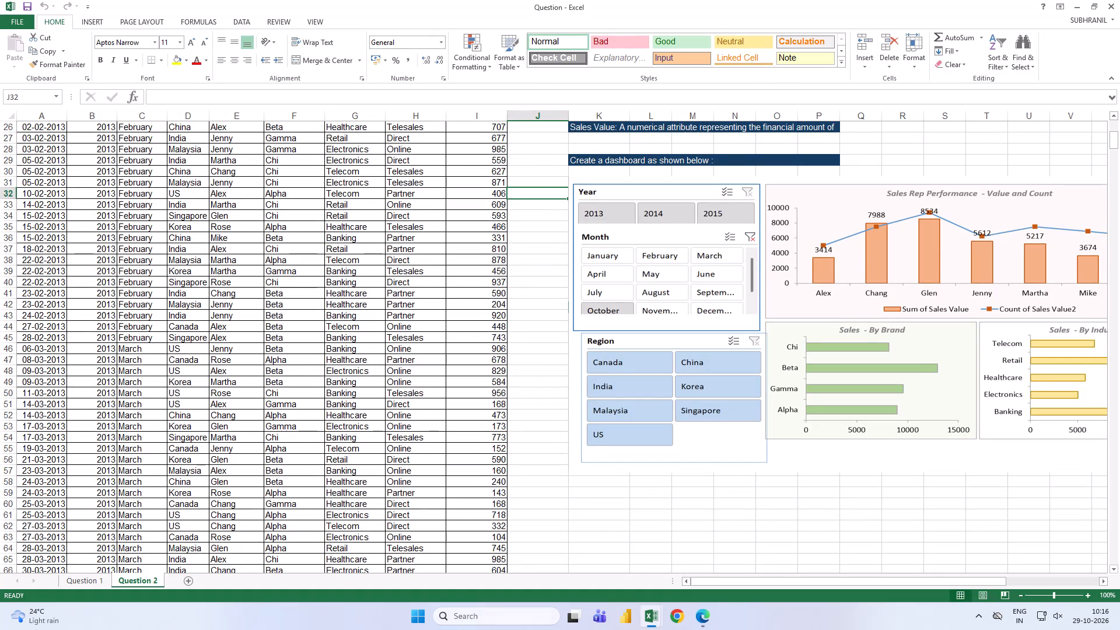
{"action": "scroll", "coordinate": [281, 201], "scroll_direction": "up", "scroll_amount": 3}
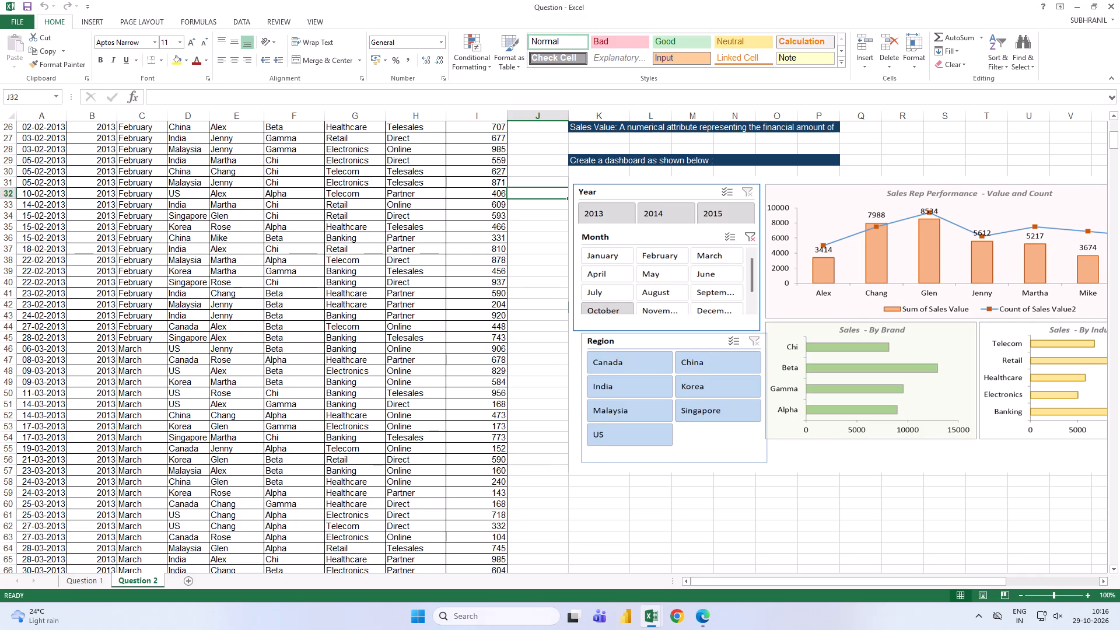
{"action": "scroll", "coordinate": [281, 201], "scroll_direction": "up", "scroll_amount": 10}
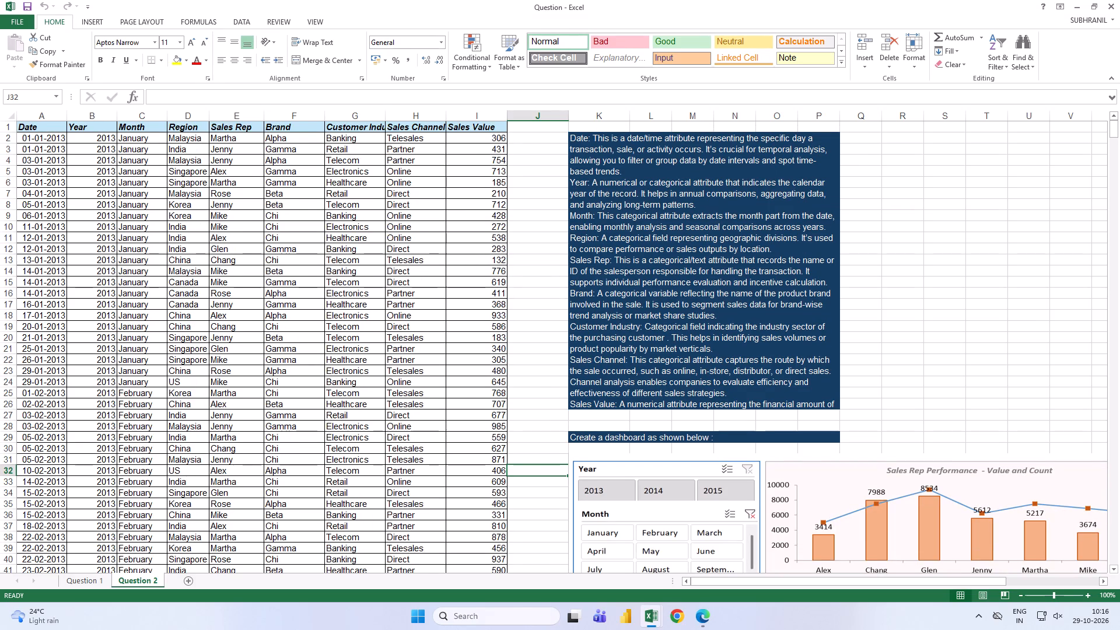
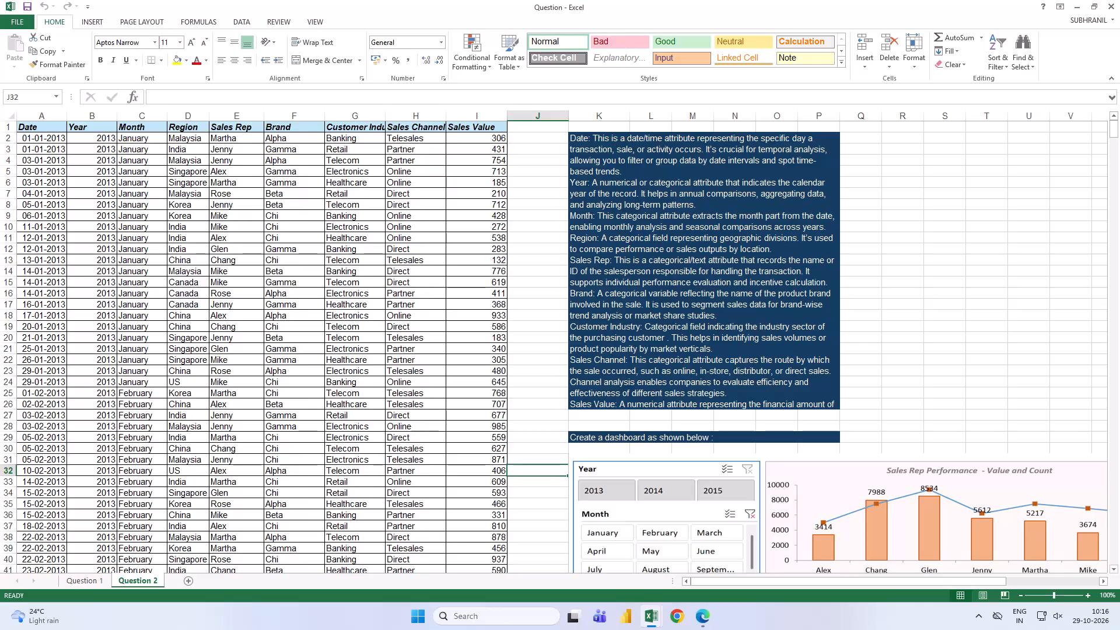
In Edge, check the Spreadsheet Modelling group's refreshed conversation list and reopen the Demo & Ex conversation.
{"action": "scroll", "coordinate": [124, 325], "scroll_direction": "up", "scroll_amount": 4}
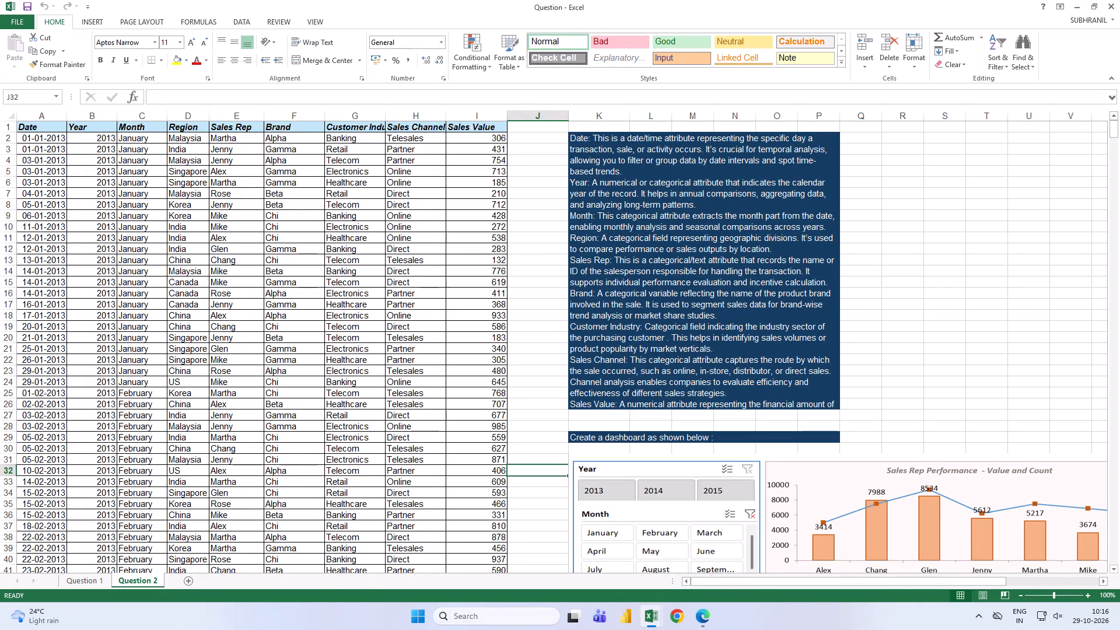
{"action": "left_click", "coordinate": [706, 618]}
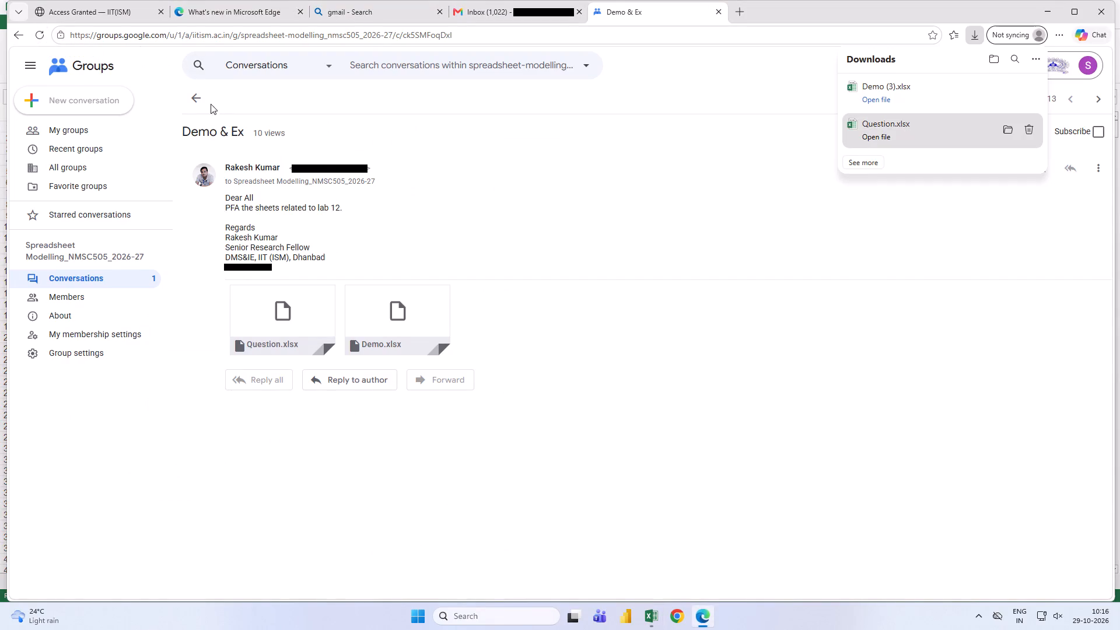
{"action": "left_click", "coordinate": [195, 97]}
{"action": "left_click", "coordinate": [229, 124]}
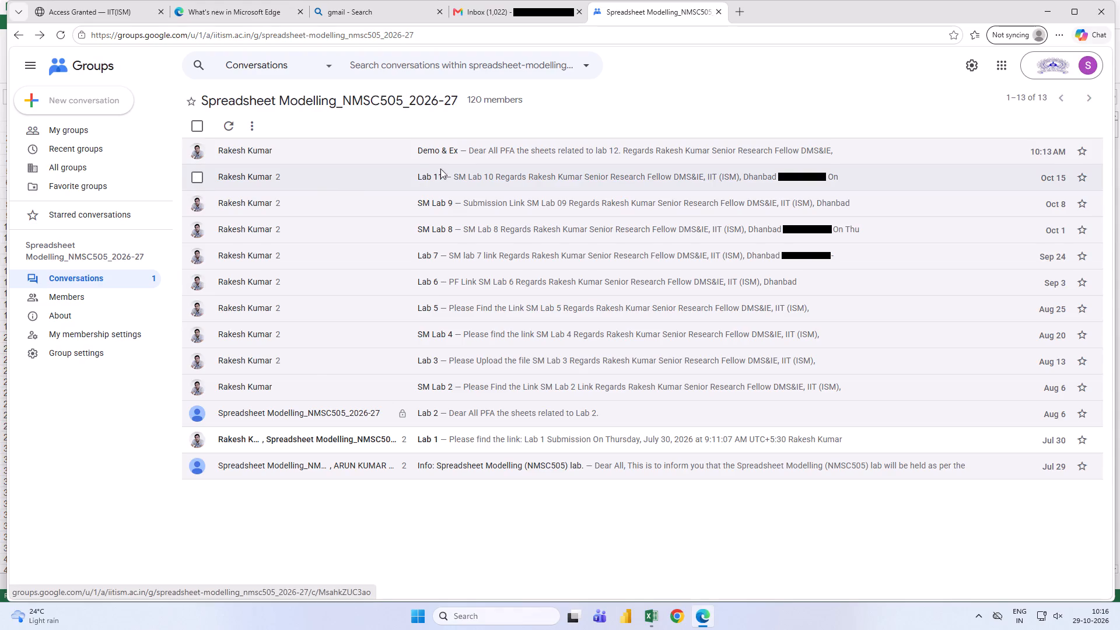
{"action": "left_click", "coordinate": [462, 153]}
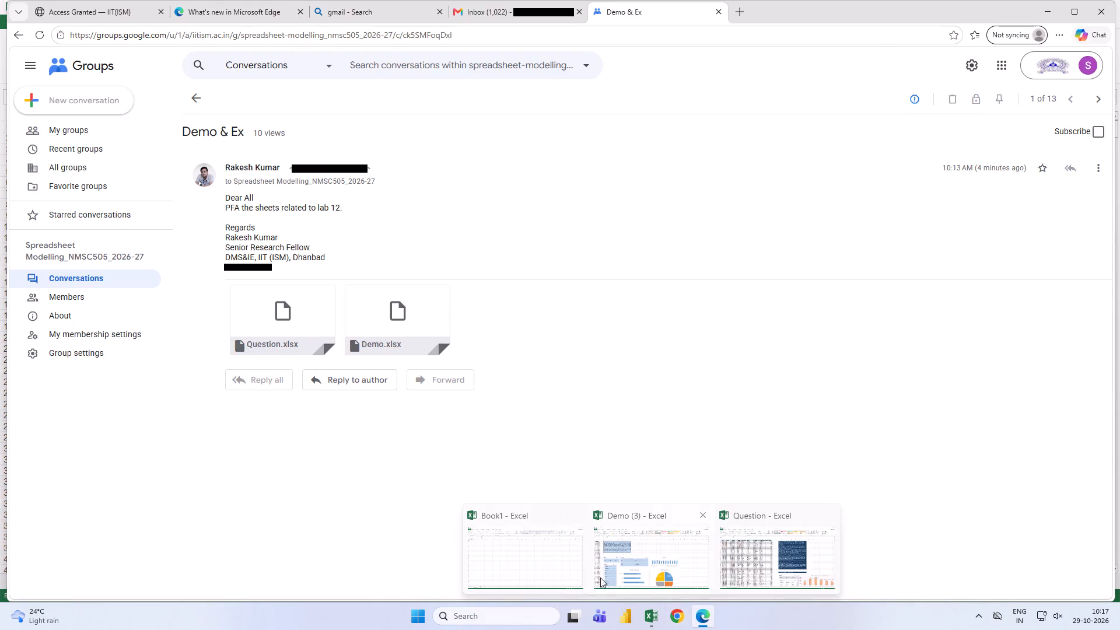
Switch to the Demo (3) workbook in Excel.
{"action": "left_click", "coordinate": [621, 572]}
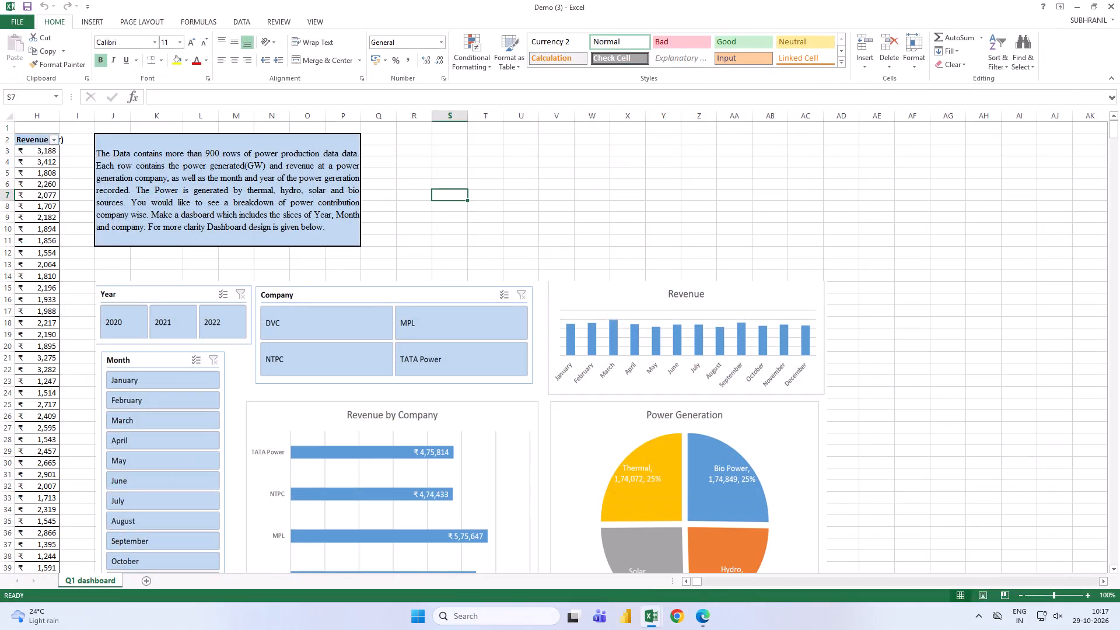
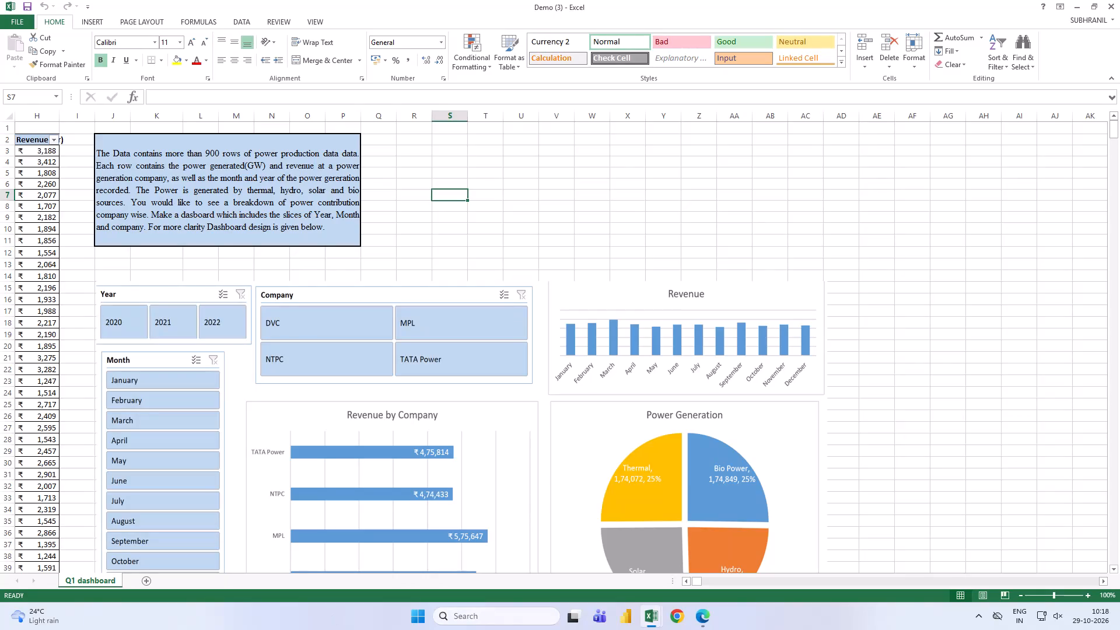
Switch to the Question workbook and examine the Question 2 sheet's field descriptions and sample dashboard layout.
{"action": "scroll", "coordinate": [226, 343], "scroll_direction": "up", "scroll_amount": 4}
{"action": "scroll", "coordinate": [103, 311], "scroll_direction": "up", "scroll_amount": 2}
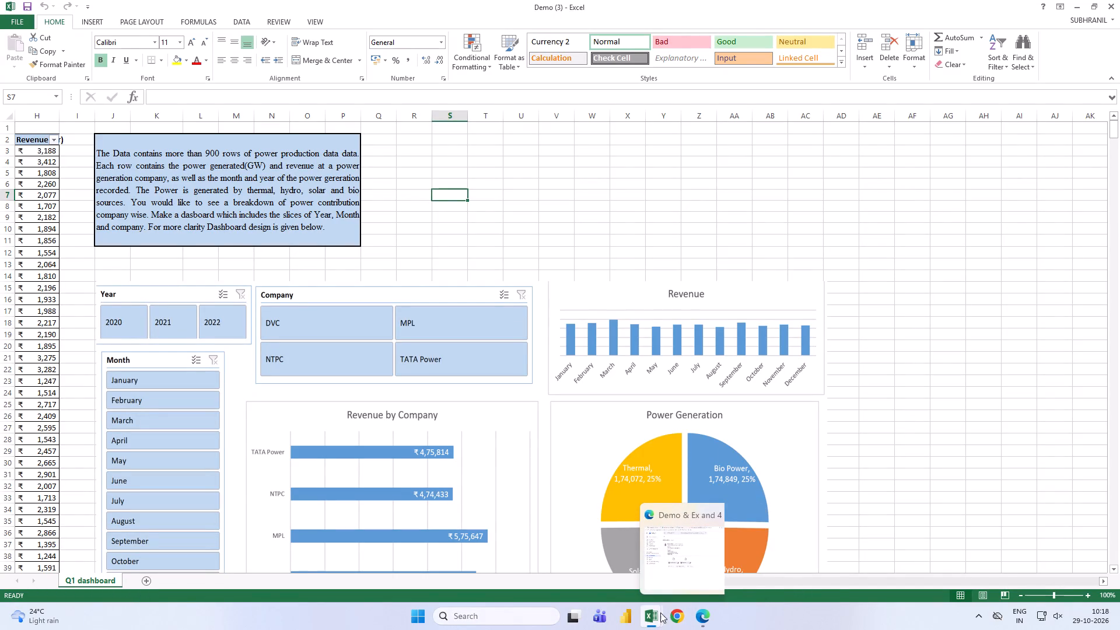
{"action": "left_click", "coordinate": [732, 570]}
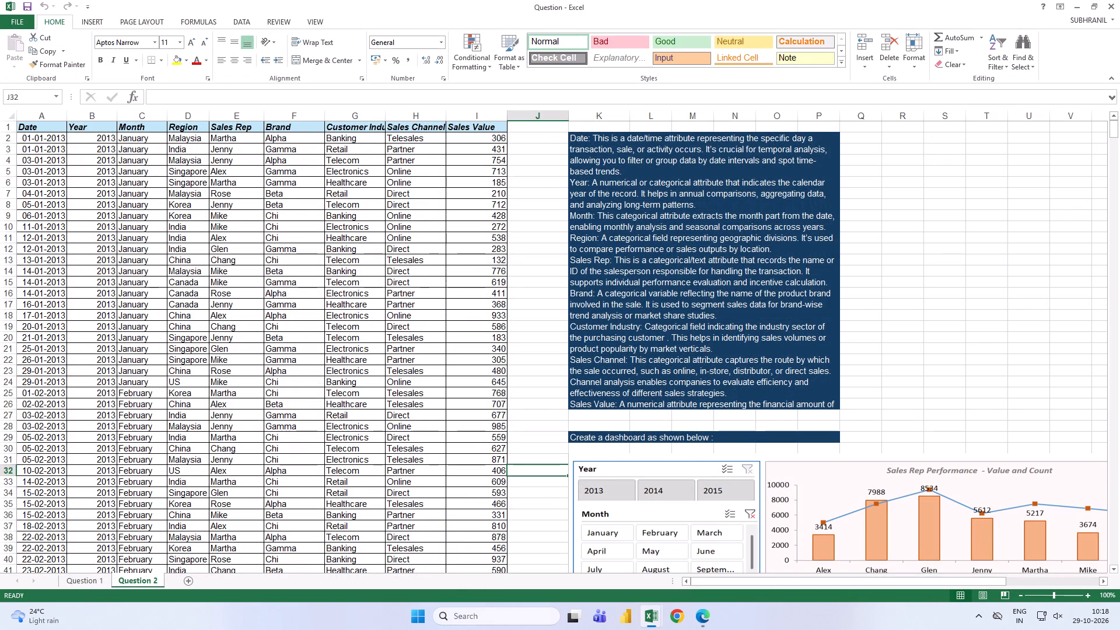
{"action": "scroll", "coordinate": [701, 372], "scroll_direction": "down", "scroll_amount": 9}
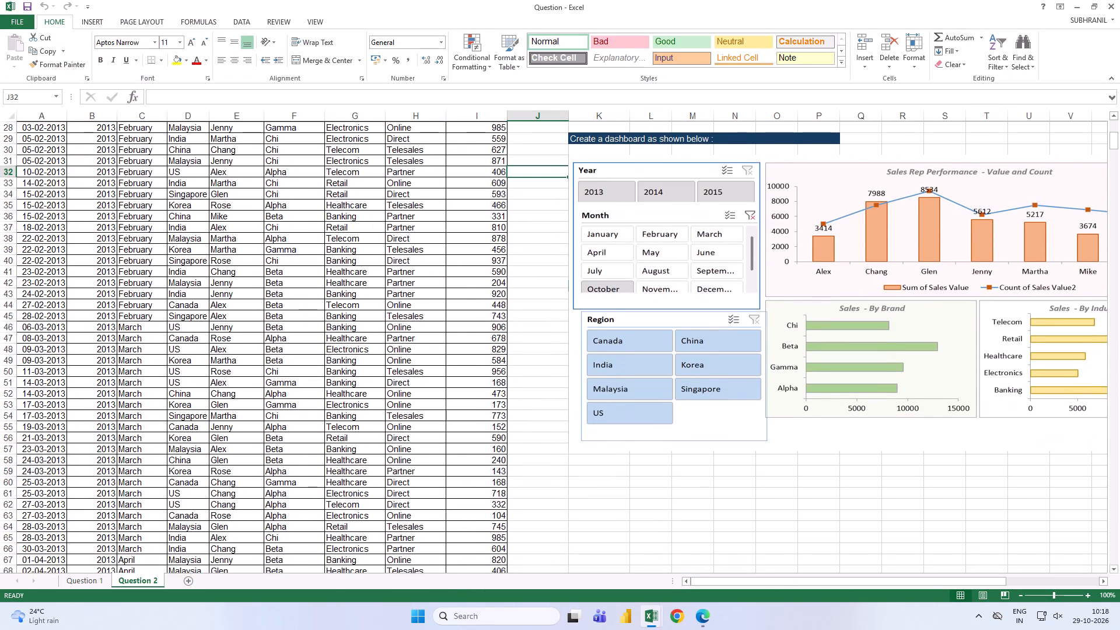
{"action": "scroll", "coordinate": [700, 384], "scroll_direction": "up", "scroll_amount": 6}
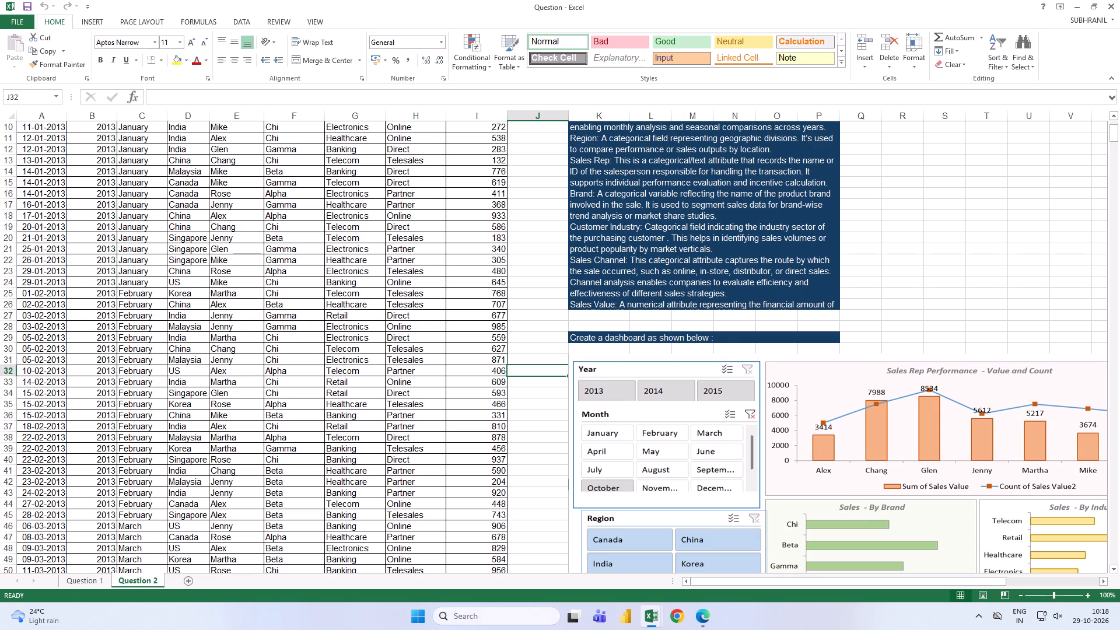
{"action": "scroll", "coordinate": [700, 384], "scroll_direction": "down", "scroll_amount": 6}
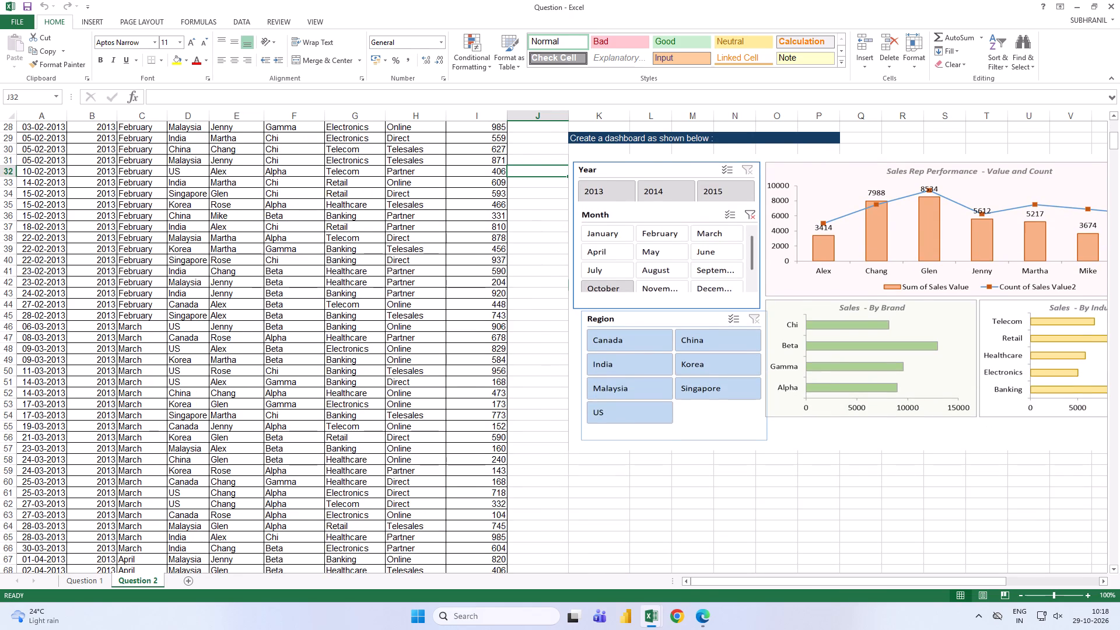
{"action": "left_click_drag", "start_coordinate": [708, 584], "coordinate": [835, 577]}
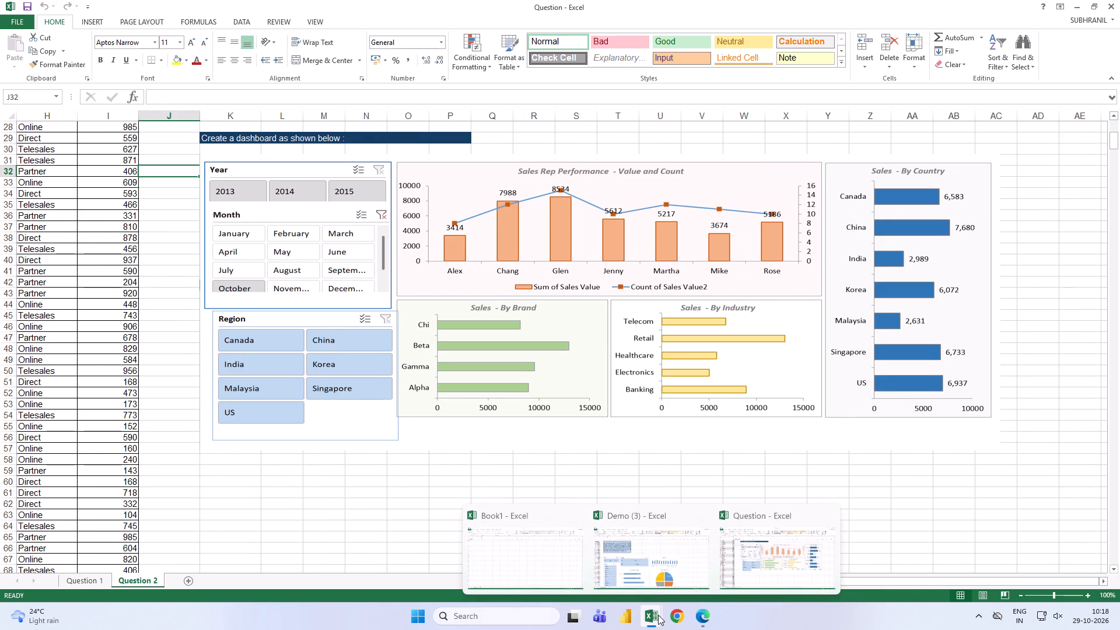
Switch back to the Demo (3) workbook and go to the source data table on the Q1 dashboard sheet.
{"action": "left_click", "coordinate": [660, 581]}
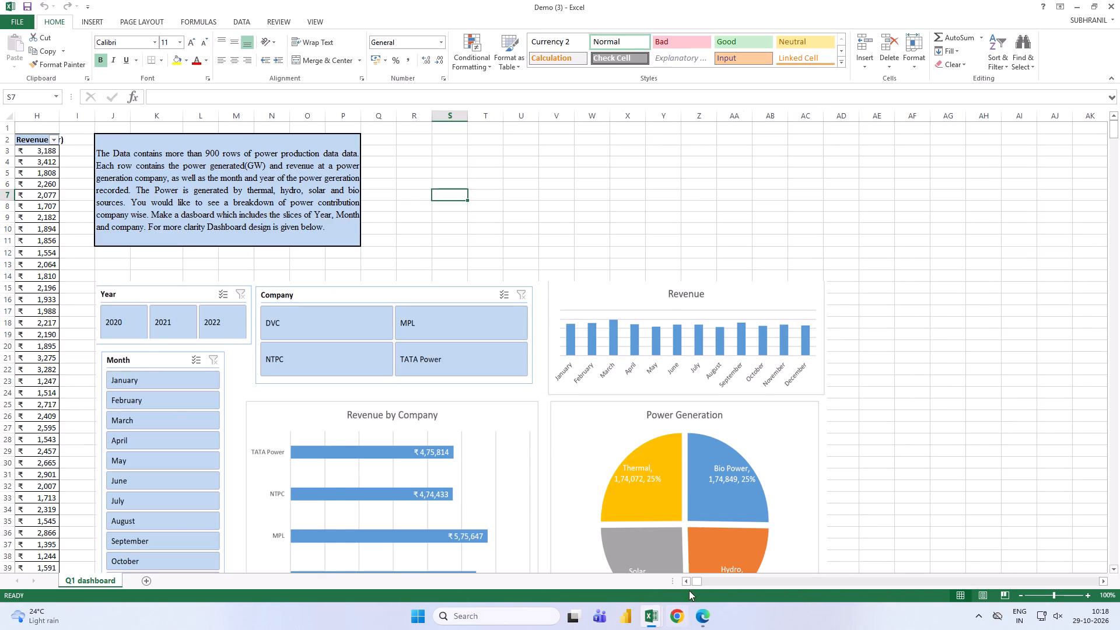
{"action": "left_click_drag", "start_coordinate": [696, 582], "coordinate": [699, 582]}
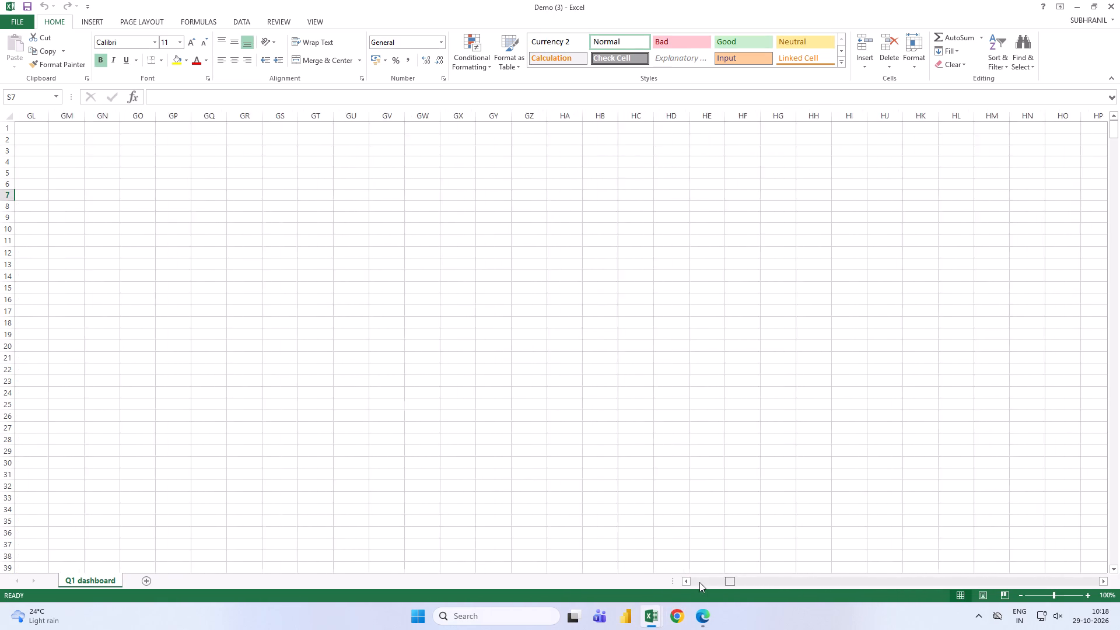
{"action": "left_click_drag", "start_coordinate": [699, 582], "coordinate": [645, 582]}
{"action": "scroll", "coordinate": [237, 412], "scroll_direction": "up", "scroll_amount": 6}
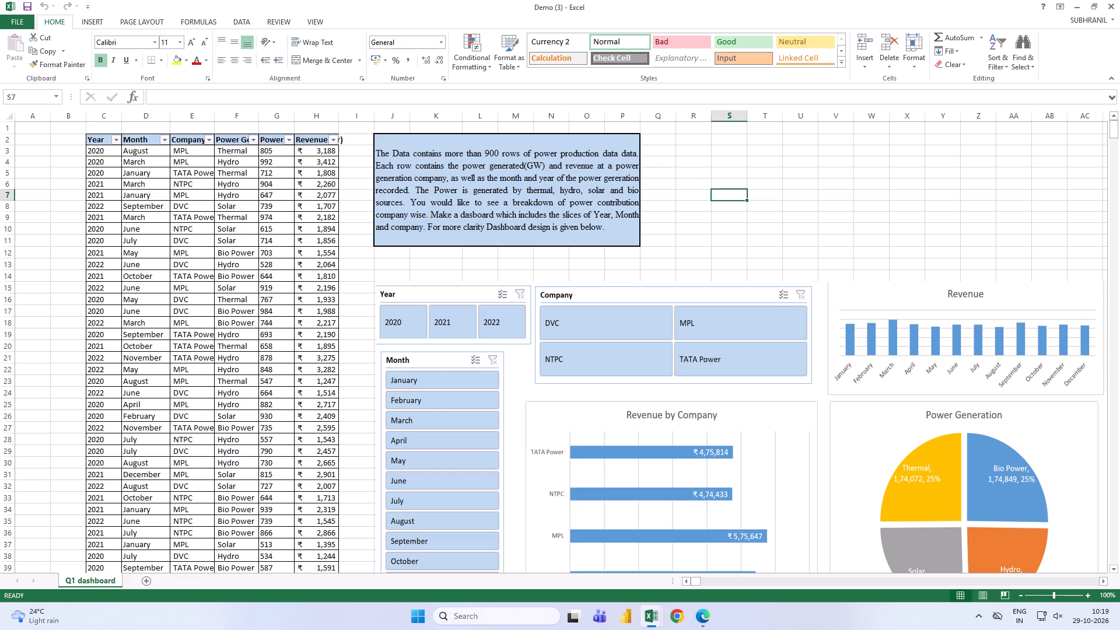
Create a PivotTable on a new worksheet from the Q1 dashboard data range C2:H924.
{"action": "left_click_drag", "start_coordinate": [94, 139], "coordinate": [242, 163]}
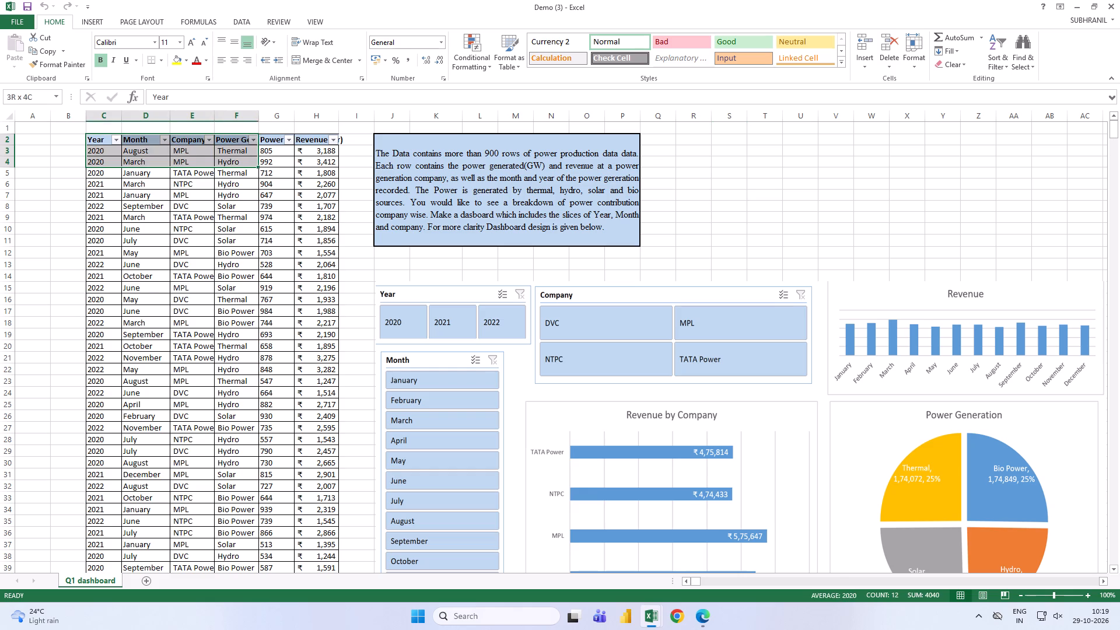
{"action": "left_click_drag", "start_coordinate": [242, 163], "coordinate": [328, 170]}
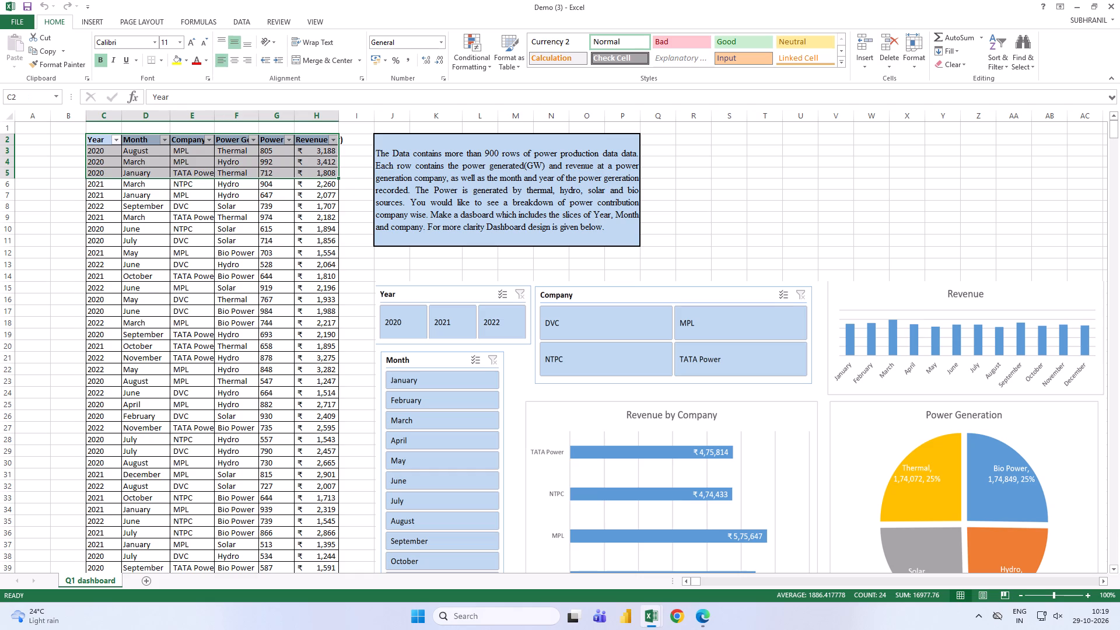
{"action": "key", "text": "ctrl+shift+Down"}
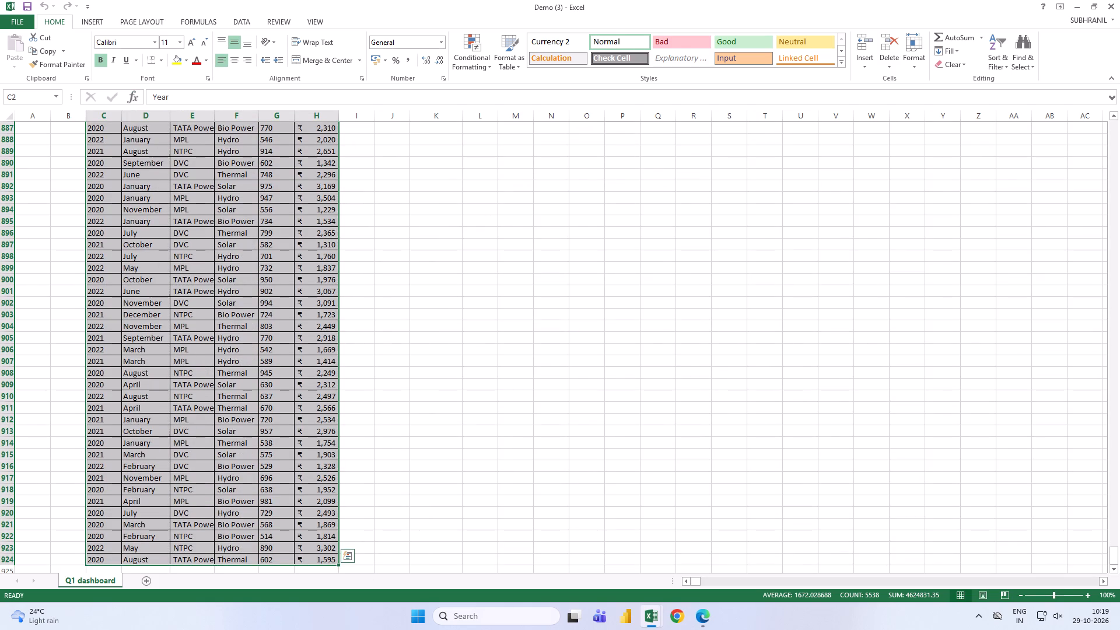
{"action": "scroll", "coordinate": [105, 152], "scroll_direction": "up", "scroll_amount": 11}
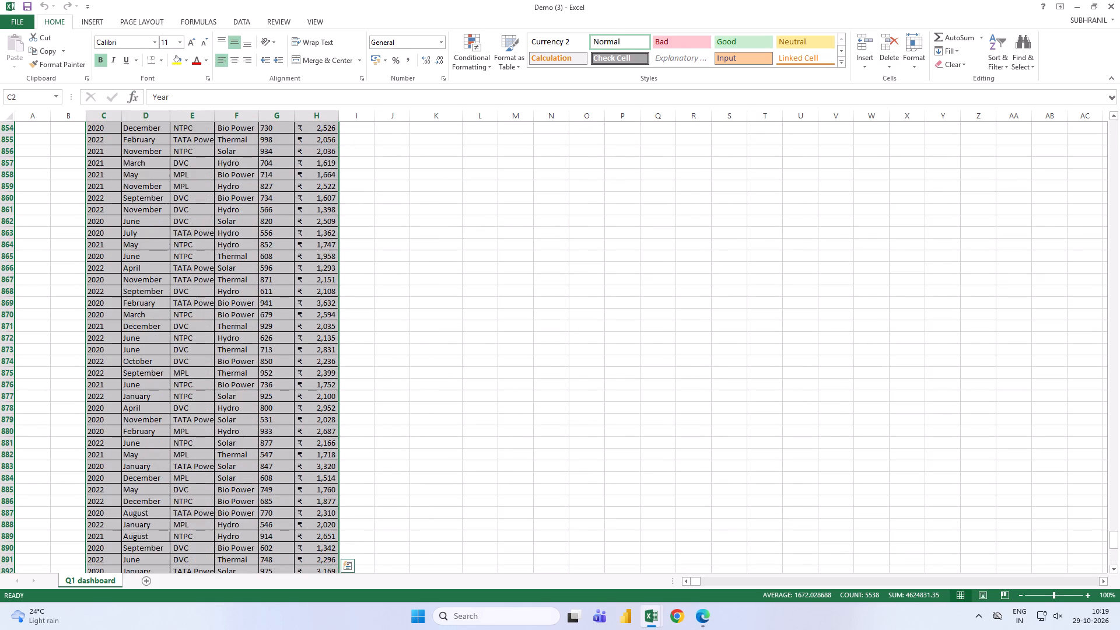
{"action": "scroll", "coordinate": [106, 145], "scroll_direction": "up", "scroll_amount": 8}
{"action": "scroll", "coordinate": [106, 141], "scroll_direction": "down", "scroll_amount": 1}
{"action": "scroll", "coordinate": [106, 141], "scroll_direction": "up", "scroll_amount": 10}
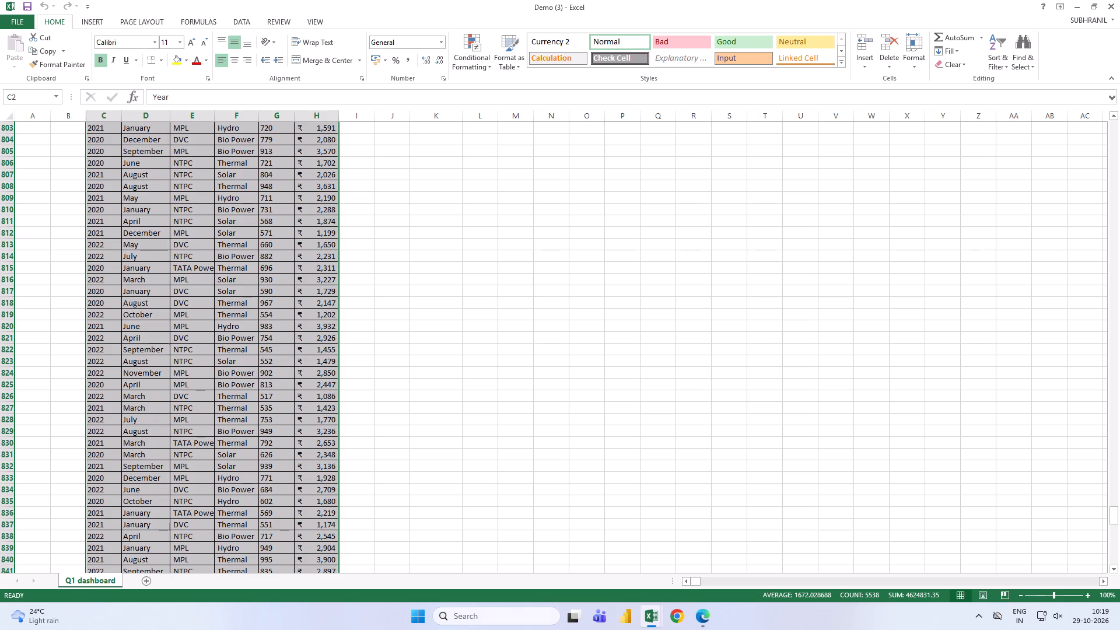
{"action": "left_click", "coordinate": [94, 17]}
{"action": "left_click", "coordinate": [63, 18]}
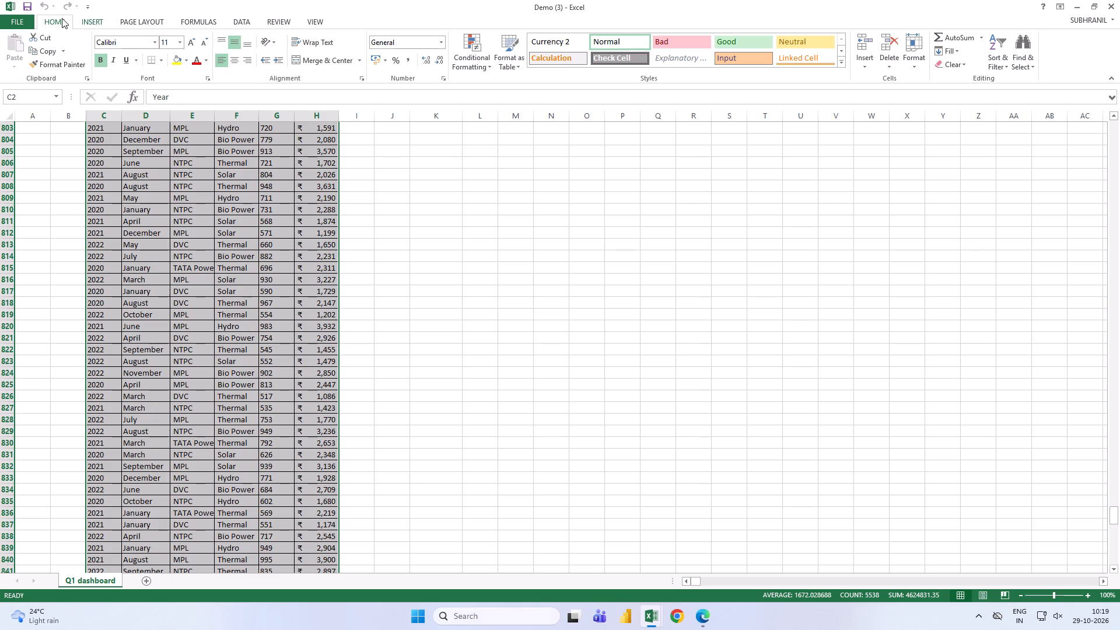
{"action": "left_click", "coordinate": [55, 21]}
{"action": "left_click", "coordinate": [93, 19]}
{"action": "left_click", "coordinate": [27, 45]}
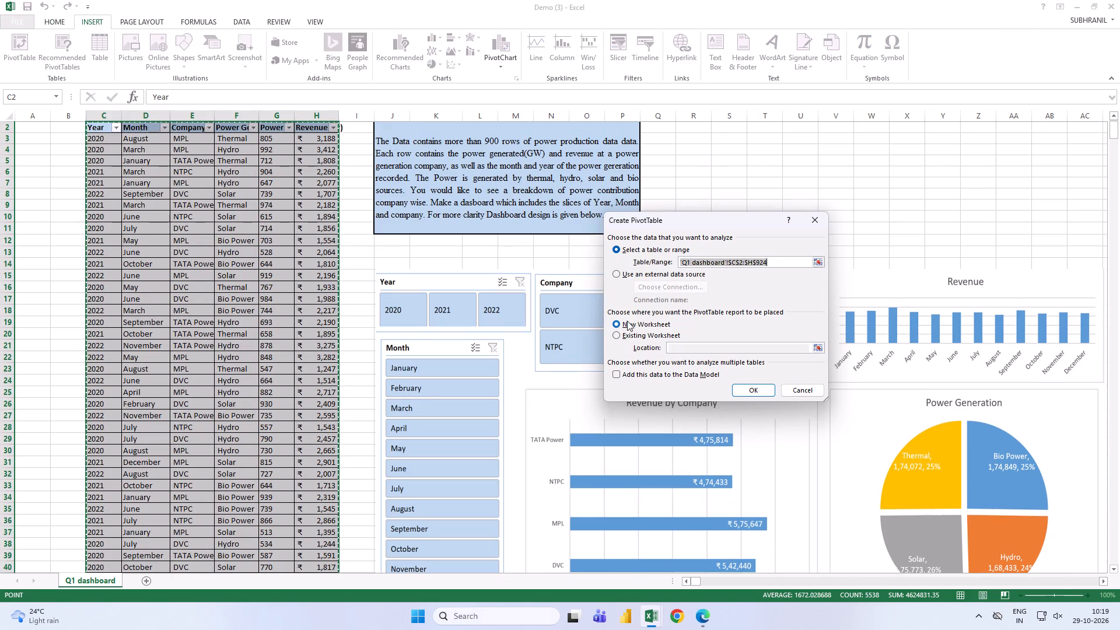
{"action": "left_click", "coordinate": [741, 391]}
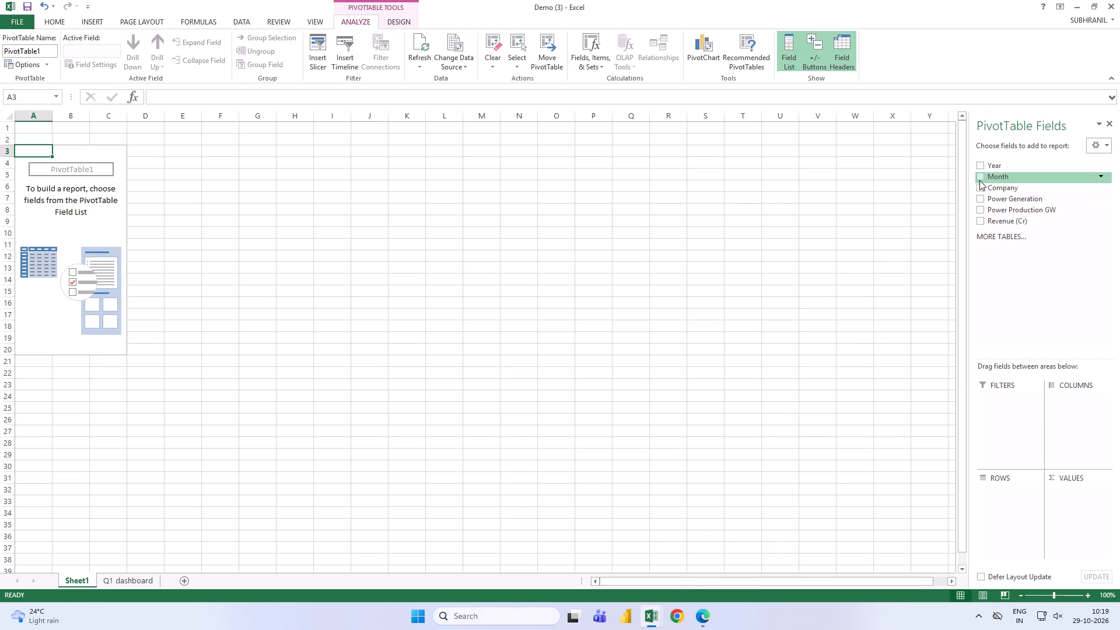
Lay out the new PivotTable with Month as rows and the sum of Revenue (Cr) as values.
{"action": "left_click_drag", "start_coordinate": [979, 180], "coordinate": [1007, 454]}
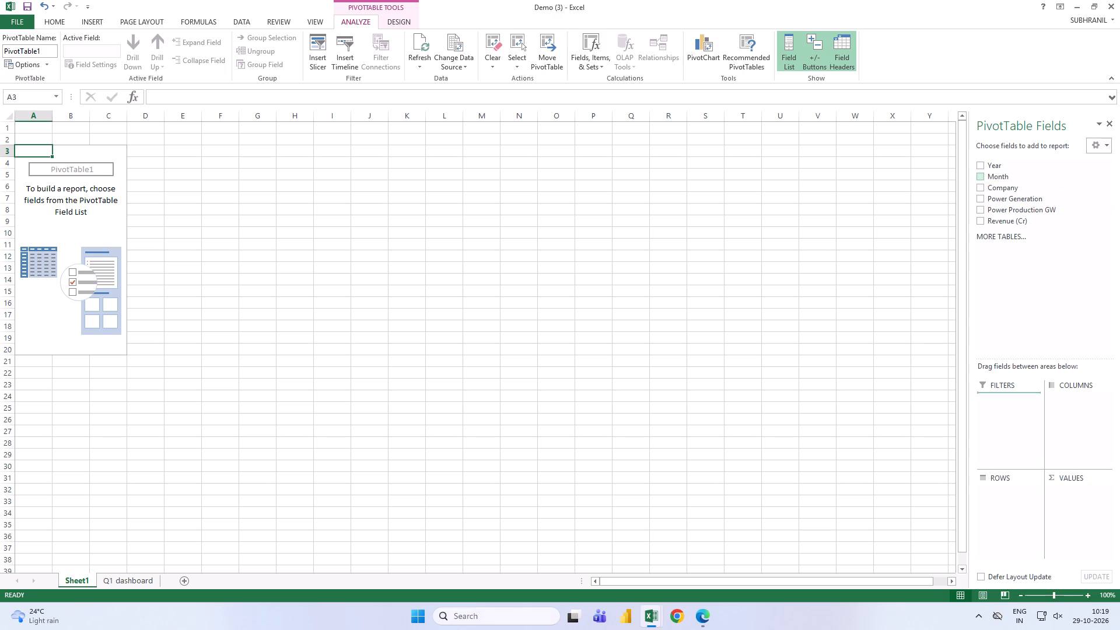
{"action": "left_click_drag", "start_coordinate": [1007, 454], "coordinate": [1008, 491]}
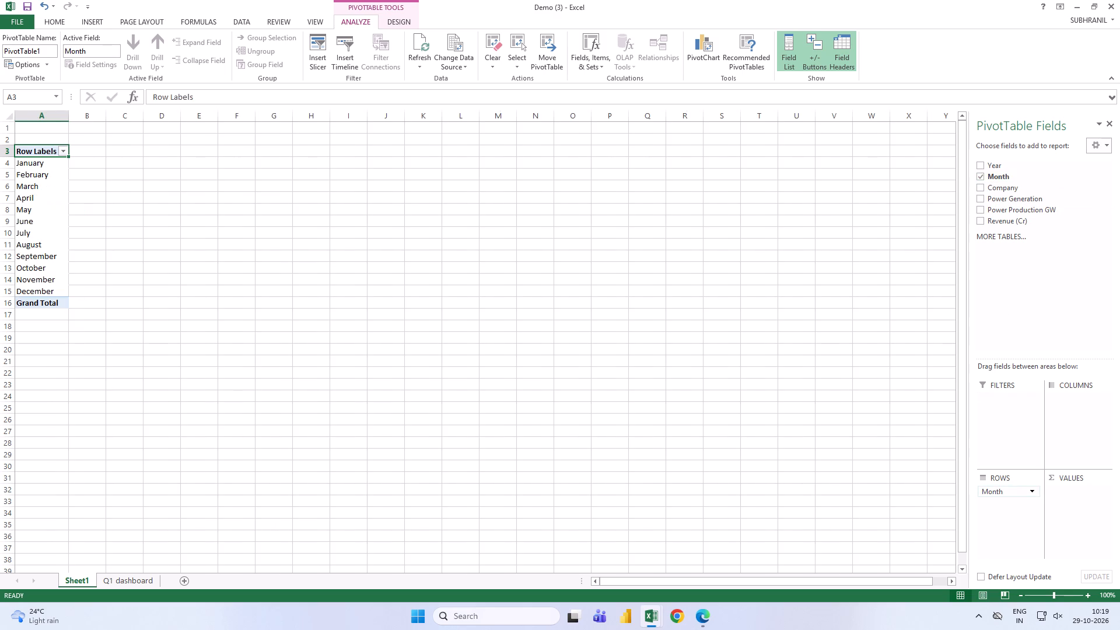
{"action": "left_click_drag", "start_coordinate": [1005, 220], "coordinate": [1058, 331]}
{"action": "left_click_drag", "start_coordinate": [1058, 331], "coordinate": [1087, 491]}
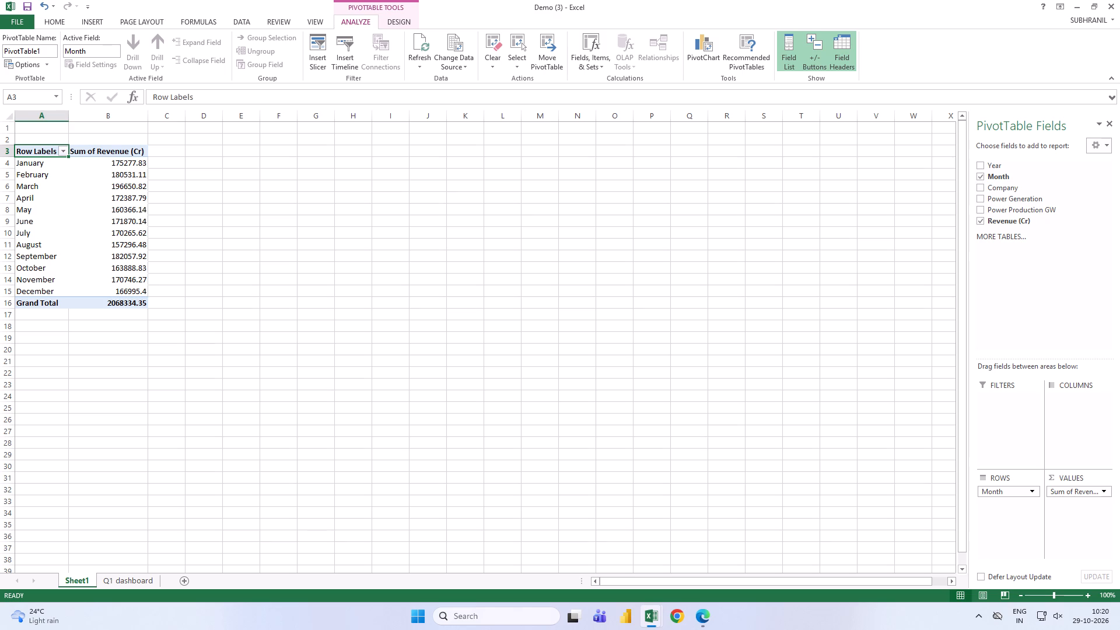
Insert a second PivotTable from the Q1 dashboard range C2:H924, placed on existing Sheet1 at cell E3.
{"action": "left_click", "coordinate": [107, 586]}
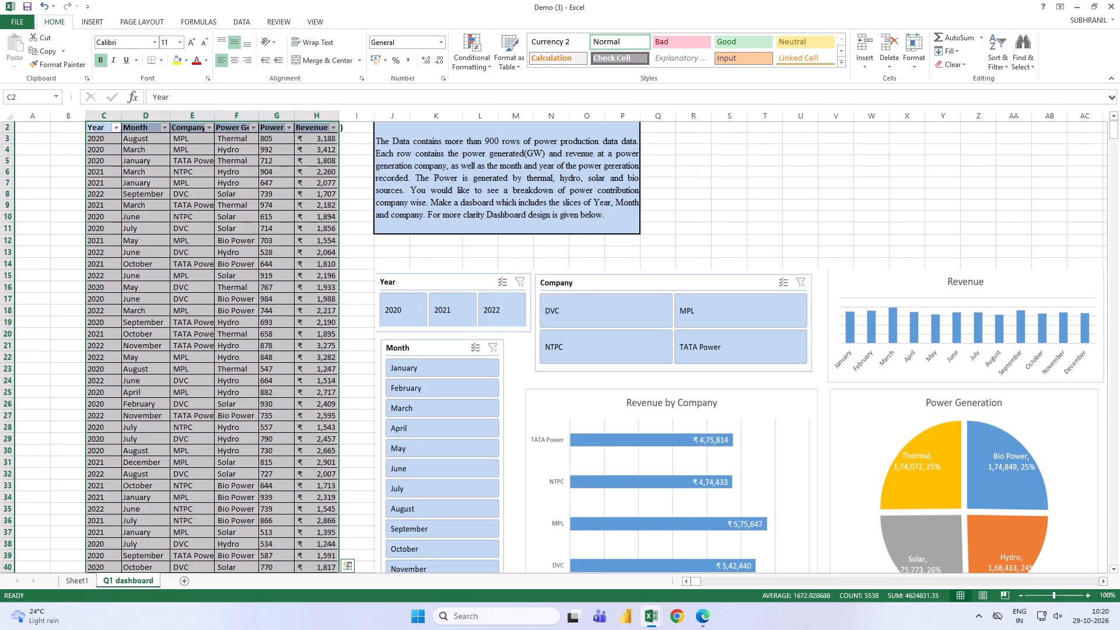
{"action": "left_click", "coordinate": [85, 20]}
{"action": "left_click", "coordinate": [24, 48]}
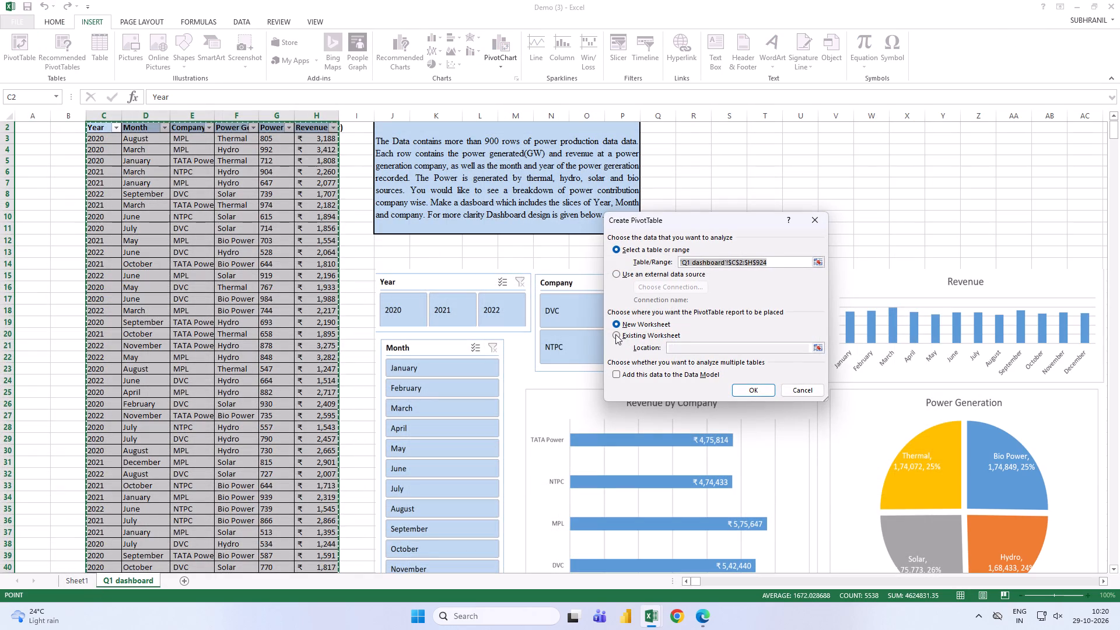
{"action": "left_click", "coordinate": [615, 334]}
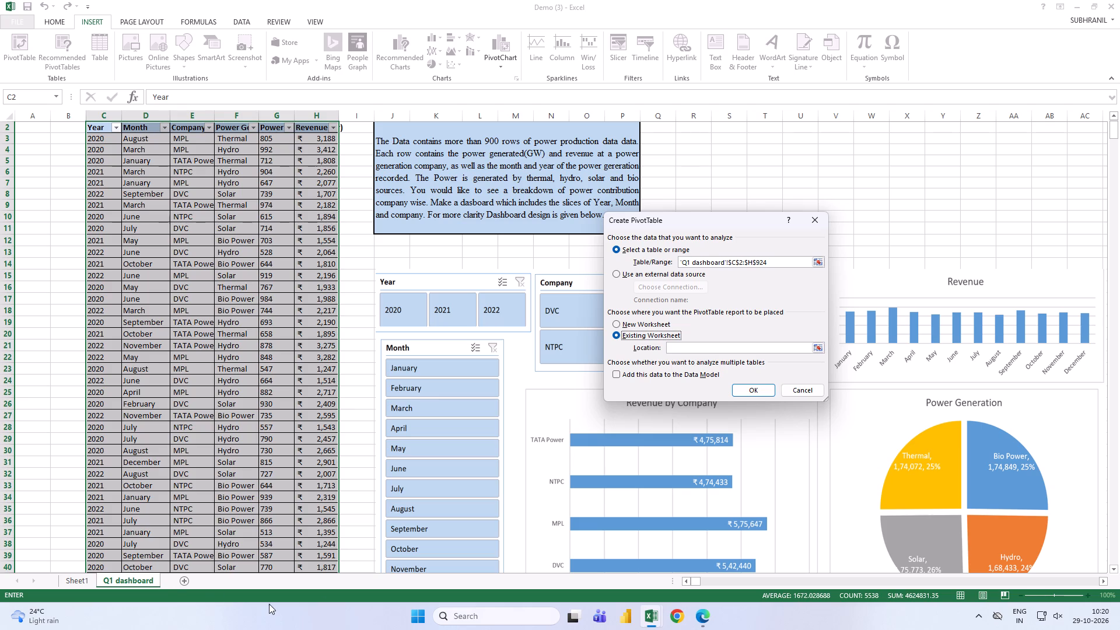
{"action": "left_click", "coordinate": [69, 582]}
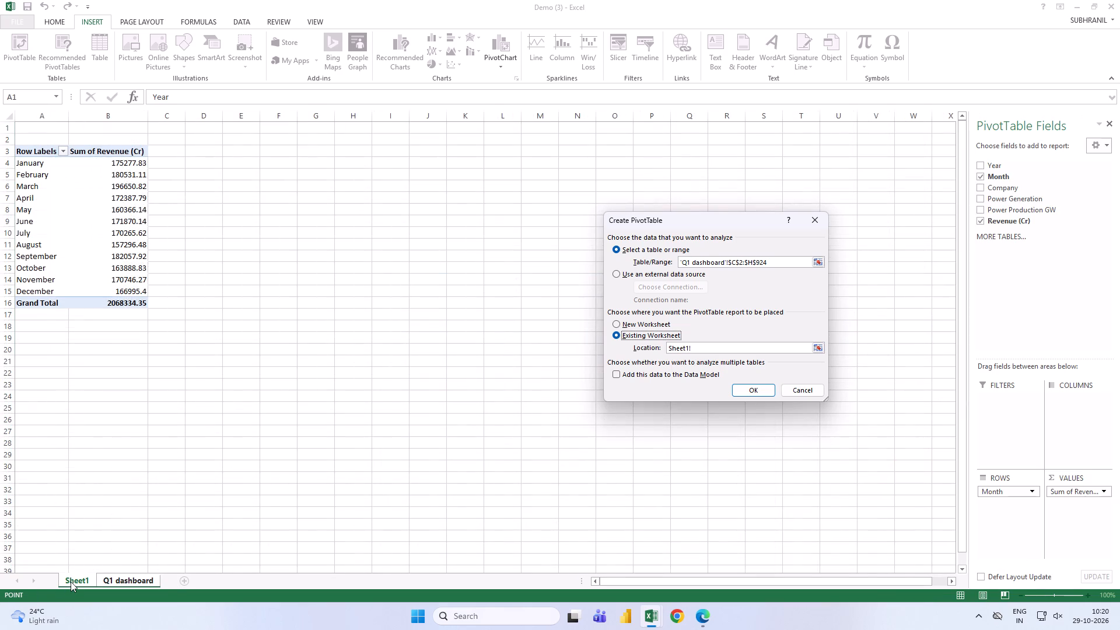
{"action": "left_click", "coordinate": [245, 150]}
{"action": "left_click", "coordinate": [754, 387]}
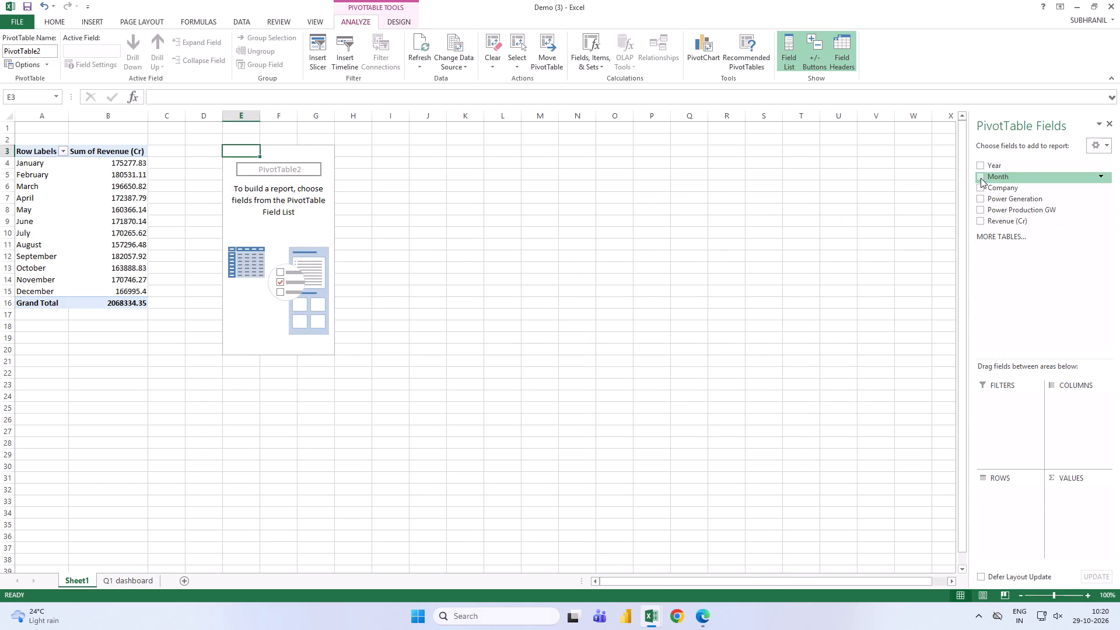
Lay out the second PivotTable with Company as rows and the sum of Revenue (Cr) as values.
{"action": "left_click_drag", "start_coordinate": [980, 184], "coordinate": [990, 498]}
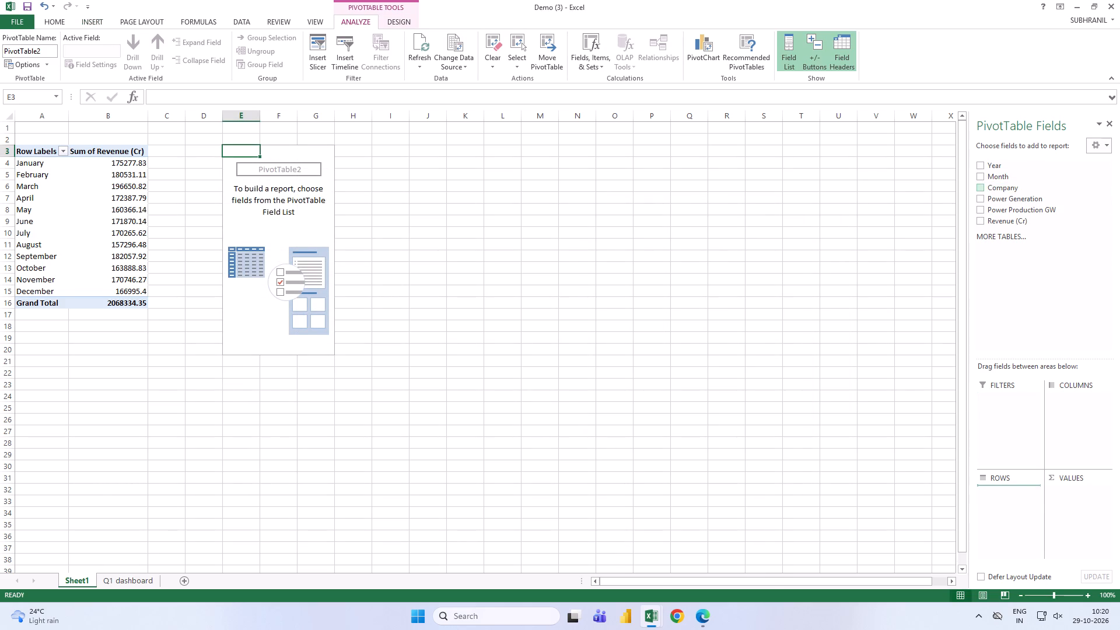
{"action": "left_click_drag", "start_coordinate": [990, 498], "coordinate": [994, 501]}
{"action": "left_click_drag", "start_coordinate": [1006, 218], "coordinate": [1077, 493]}
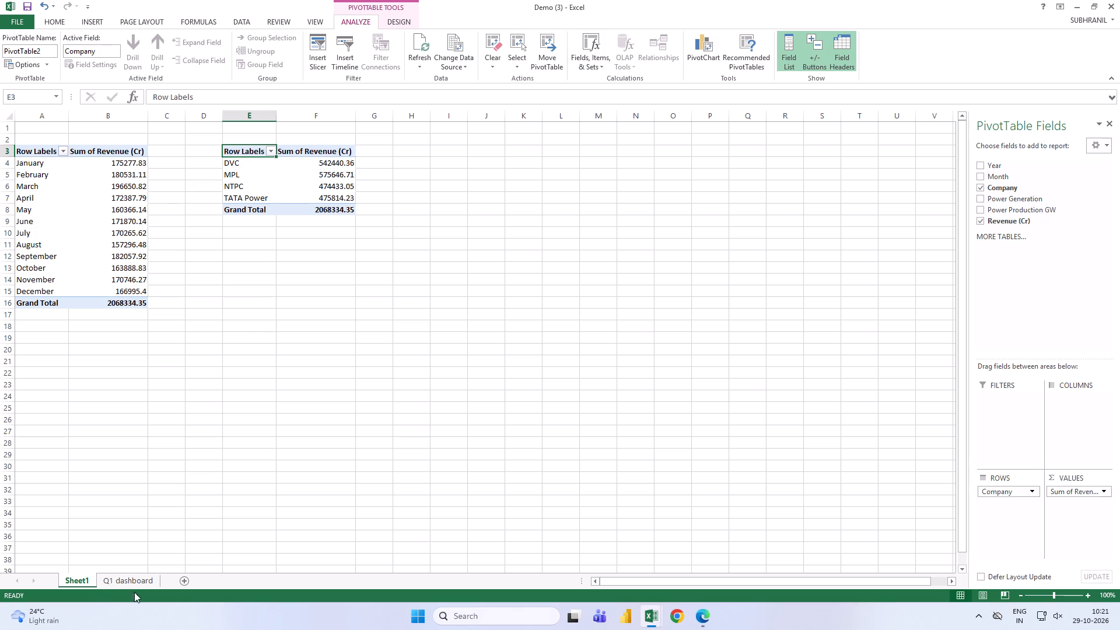
Insert a third PivotTable from the Q1 dashboard range C2:H924, placed on existing Sheet1 at cell H3.
{"action": "left_click", "coordinate": [118, 577]}
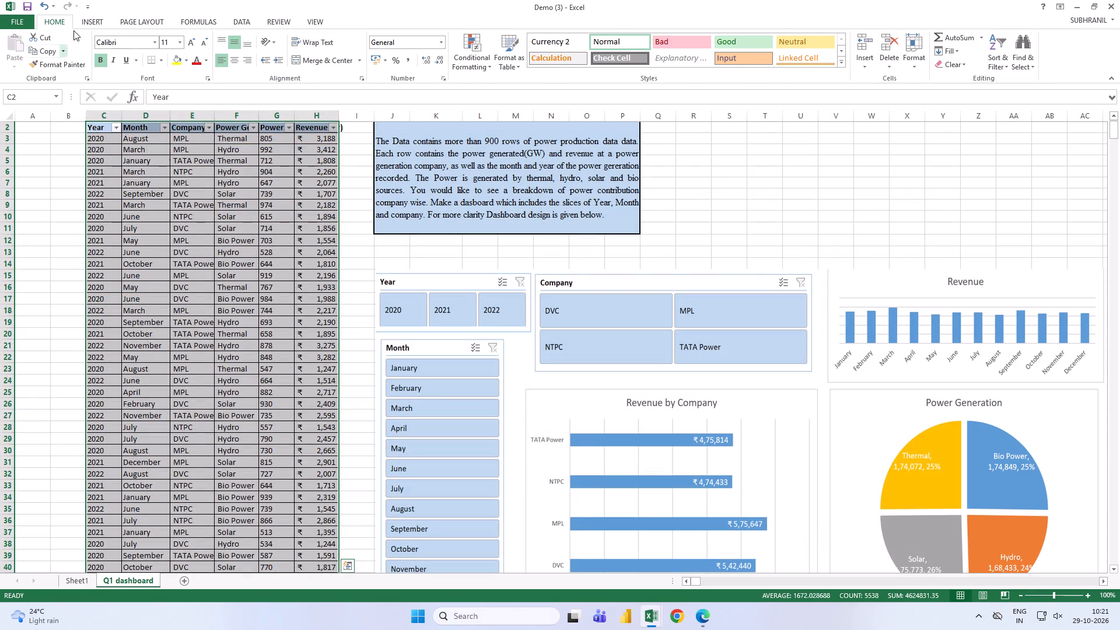
{"action": "left_click", "coordinate": [94, 20]}
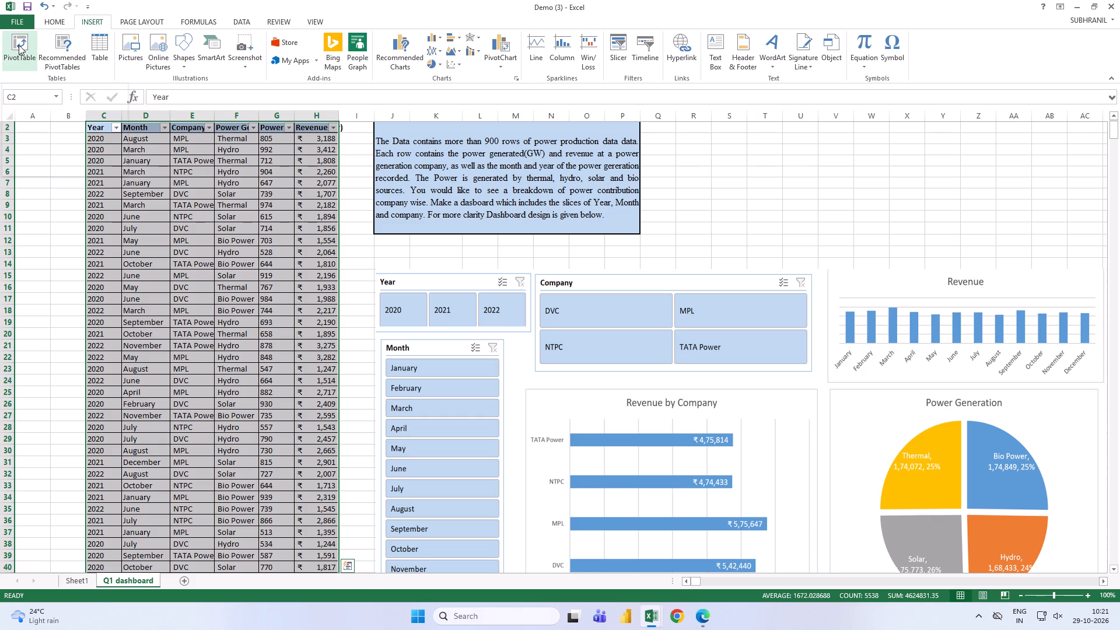
{"action": "left_click", "coordinate": [19, 45]}
{"action": "left_click", "coordinate": [615, 334]}
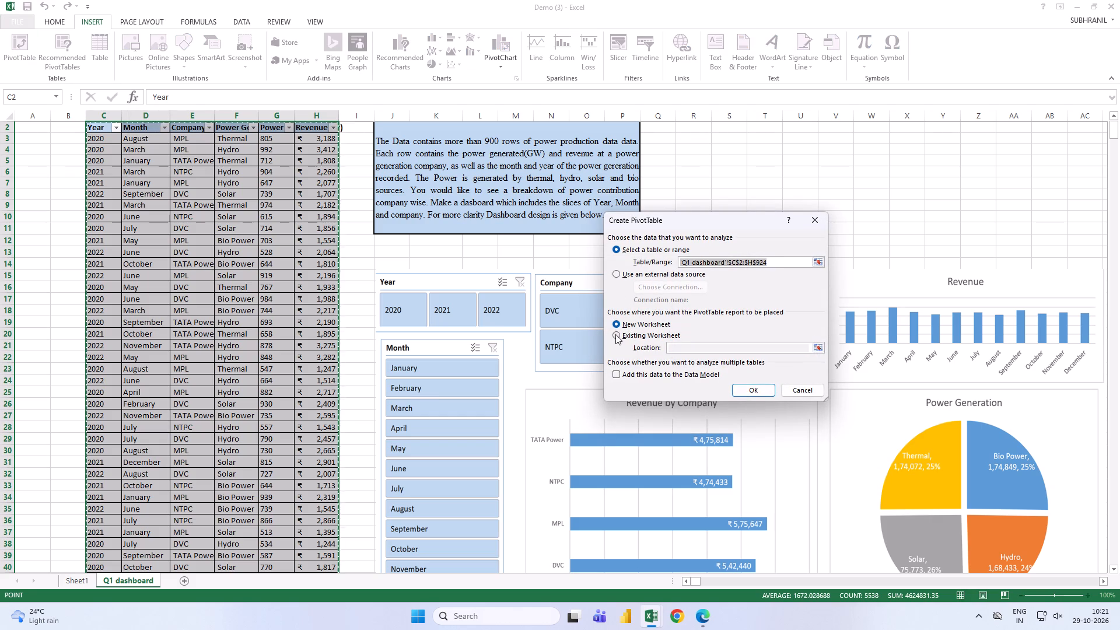
{"action": "left_click", "coordinate": [80, 577]}
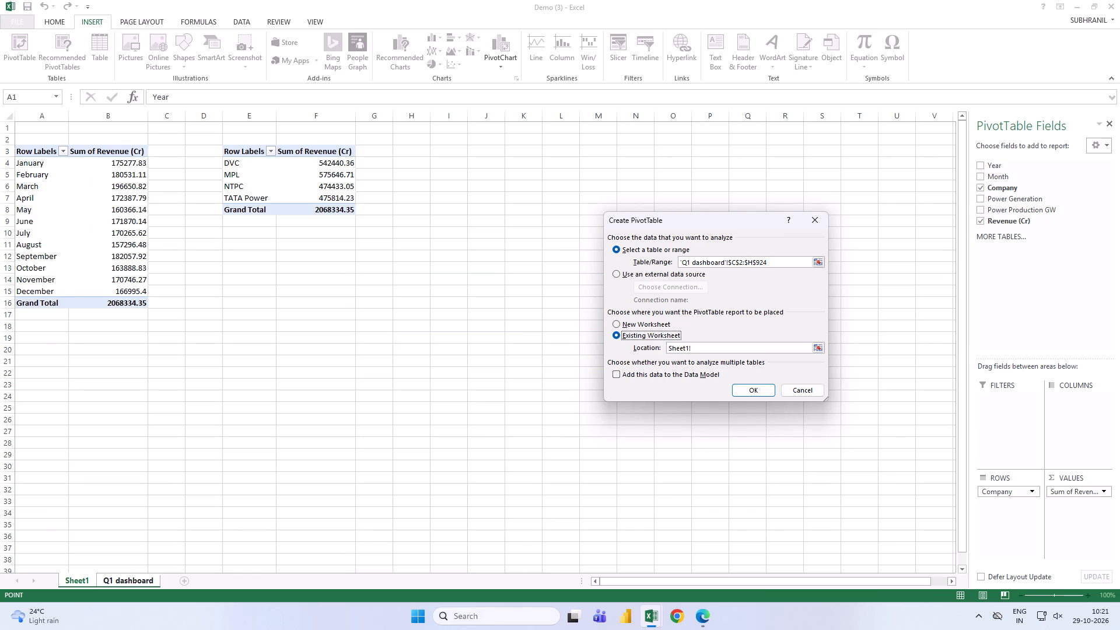
{"action": "left_click", "coordinate": [424, 150]}
{"action": "left_click", "coordinate": [752, 387]}
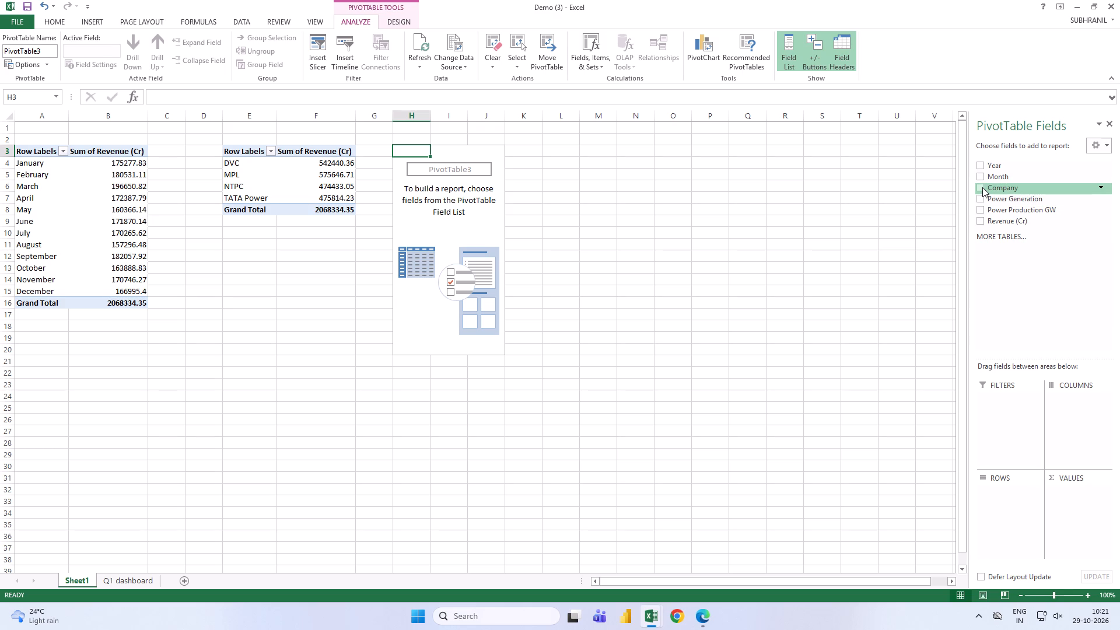
Lay out the third PivotTable with Power Generation as rows and the sum of Power Production GW as values.
{"action": "left_click_drag", "start_coordinate": [982, 195], "coordinate": [1012, 355]}
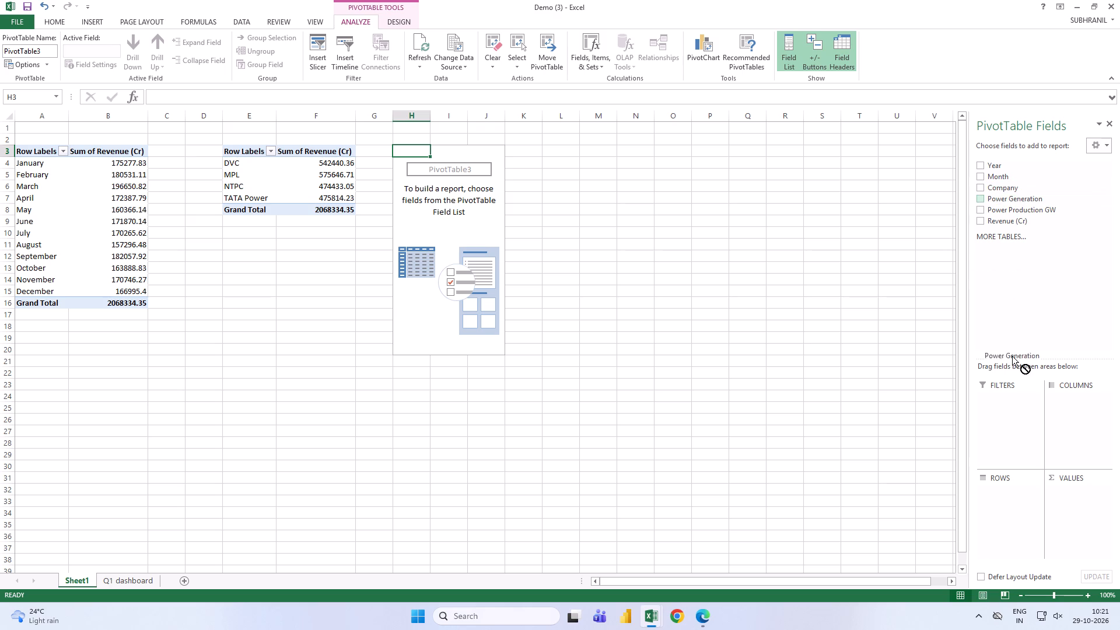
{"action": "left_click_drag", "start_coordinate": [1012, 355], "coordinate": [1016, 385]}
{"action": "left_click_drag", "start_coordinate": [1016, 385], "coordinate": [1013, 502]}
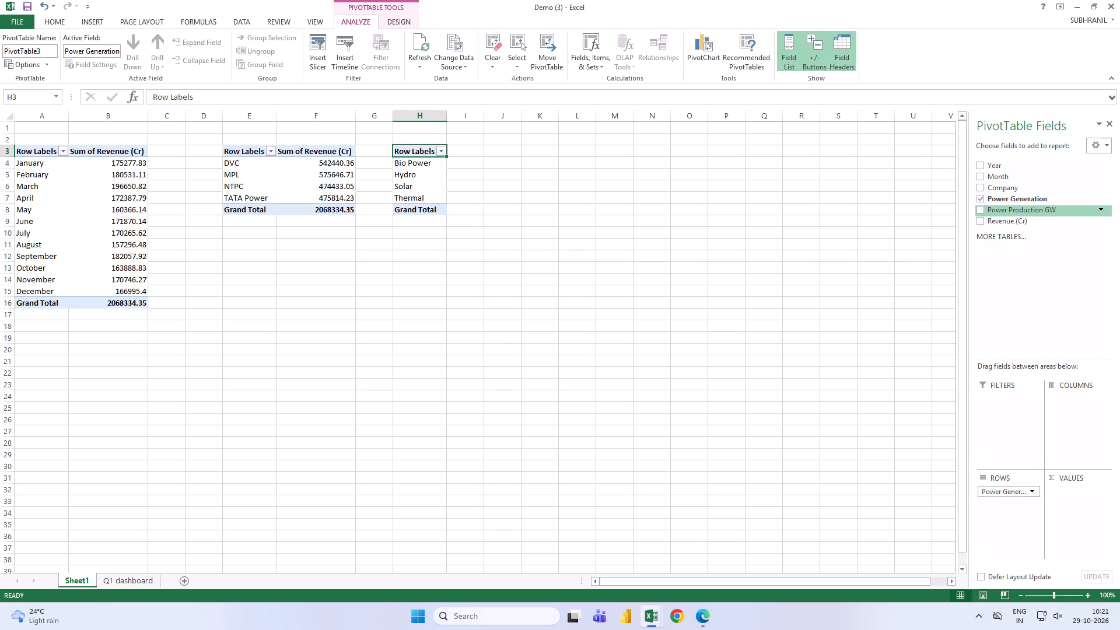
{"action": "left_click_drag", "start_coordinate": [1024, 213], "coordinate": [1055, 260]}
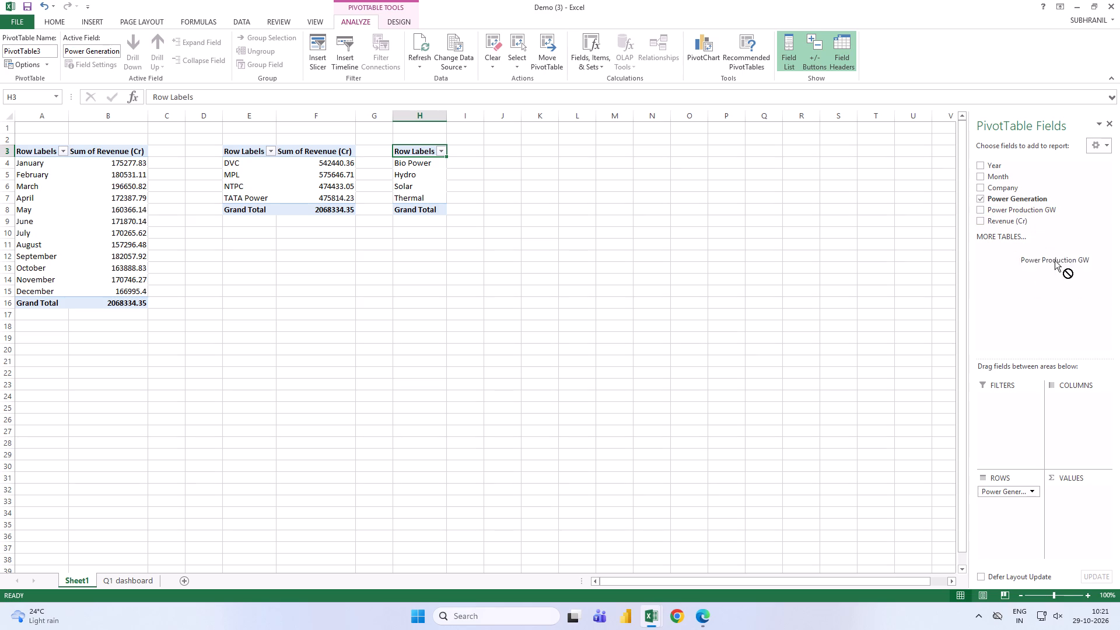
{"action": "left_click_drag", "start_coordinate": [1055, 260], "coordinate": [1081, 501]}
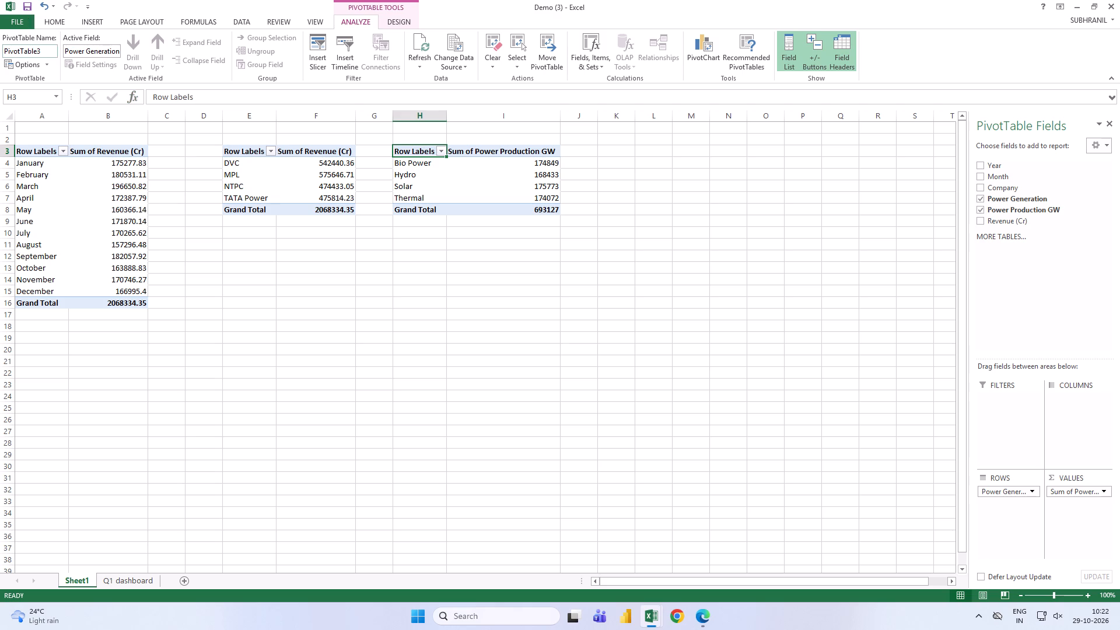
Rename the PivotTable of revenue by month as MONTHLY REVENUE.
{"action": "left_click", "coordinate": [35, 151]}
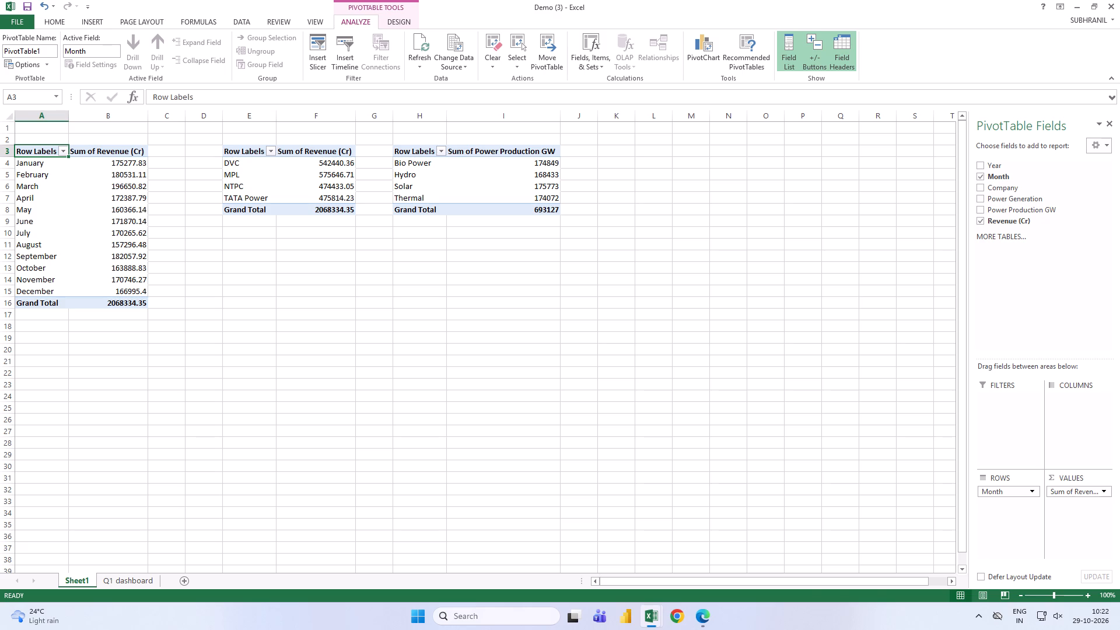
{"action": "left_click_drag", "start_coordinate": [40, 149], "coordinate": [114, 298]}
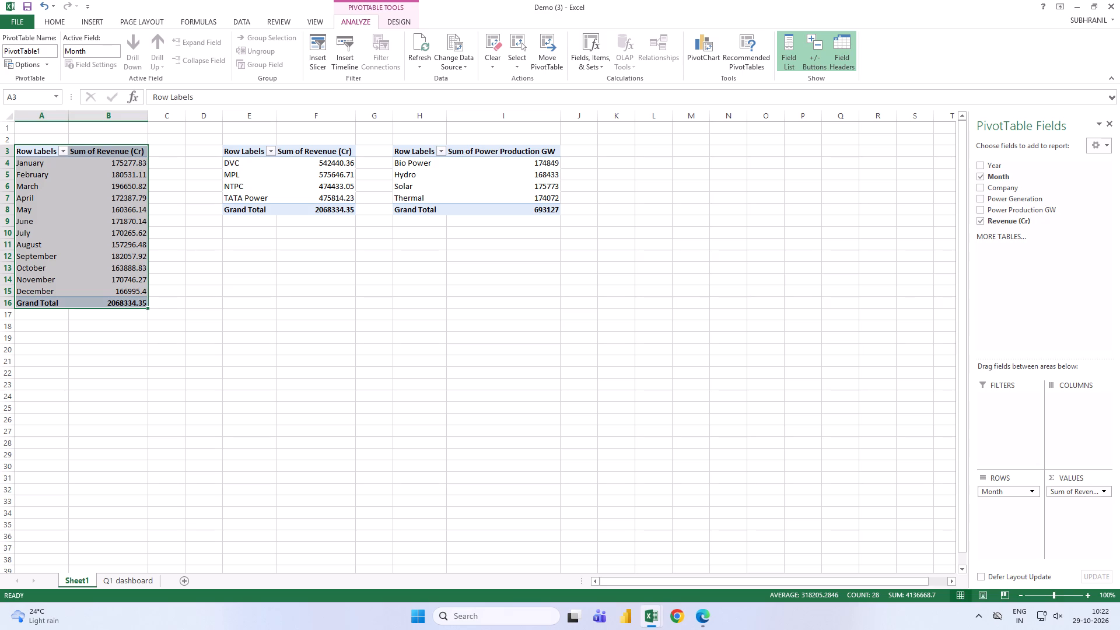
{"action": "left_click", "coordinate": [41, 51]}
{"action": "key", "text": "BackSpace"}
{"action": "type", "text": "mo"}
{"action": "key", "text": "BackSpace"}
{"action": "key", "text": "BackSpace"}
{"action": "type", "text": "NONTHLY"}
{"action": "key", "text": "space"}
{"action": "type", "text": "RW"}
{"action": "key", "text": "BackSpace"}
{"action": "type", "text": "EVENUE"}
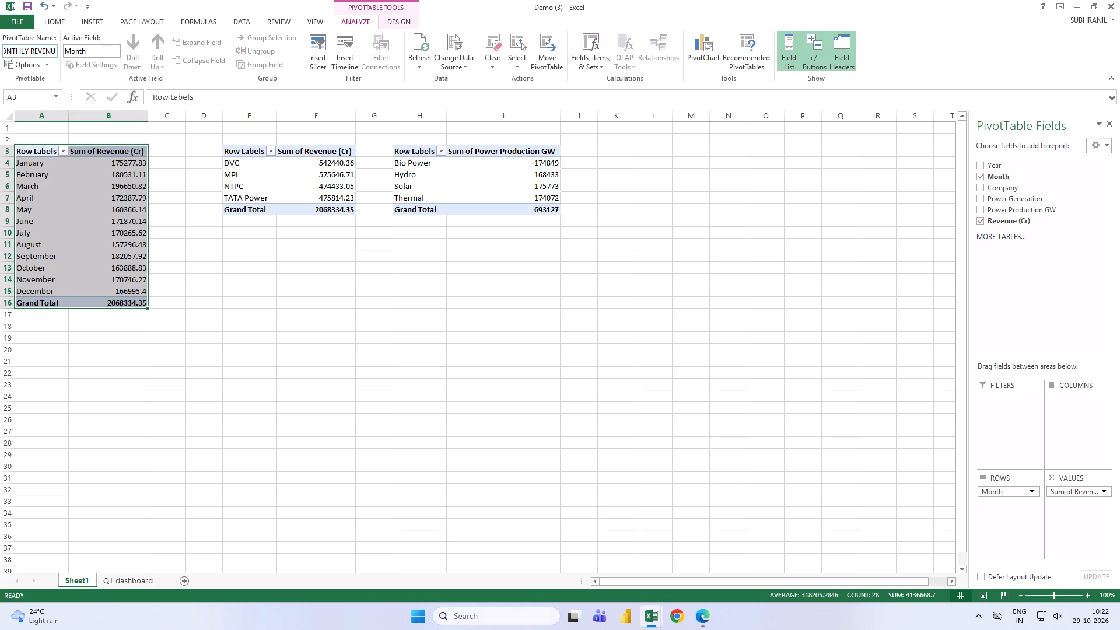
{"action": "key", "text": "Return"}
{"action": "left_click", "coordinate": [10, 51]}
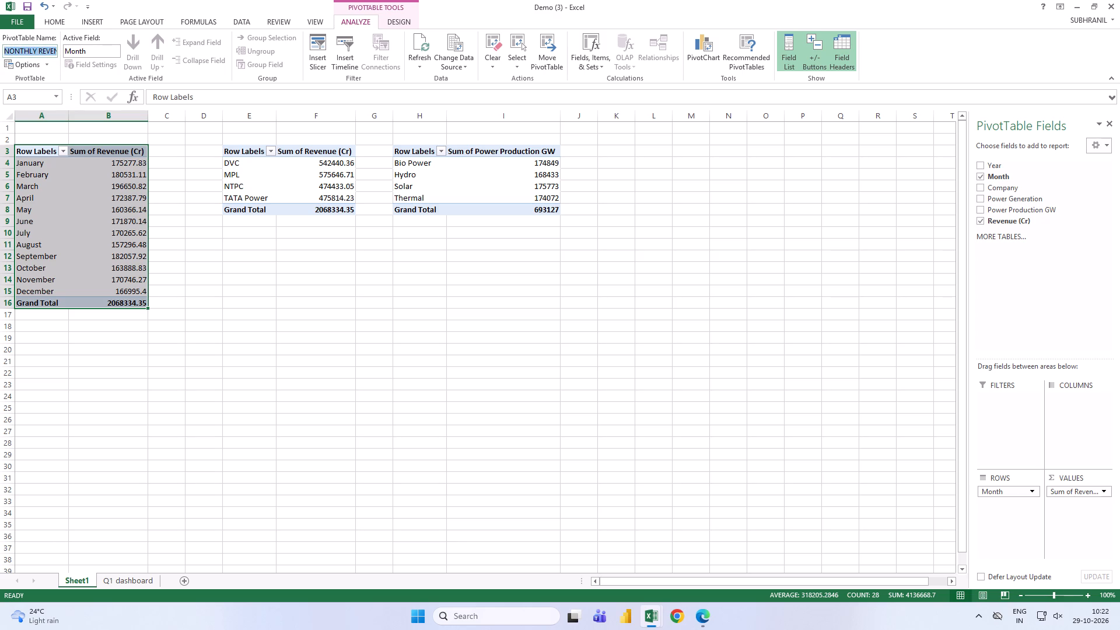
{"action": "key", "text": "Left"}
{"action": "key", "text": "Left"}
{"action": "key", "text": "Right"}
{"action": "key", "text": "BackSpace"}
{"action": "key", "text": "m"}
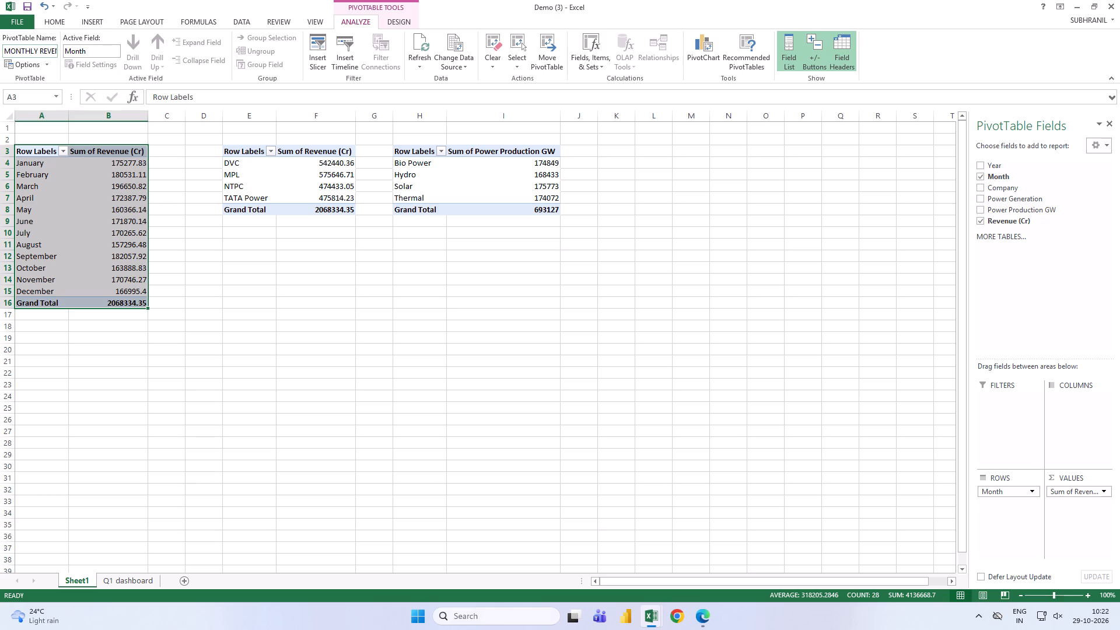
{"action": "key", "text": "Return"}
{"action": "left_click", "coordinate": [209, 244]}
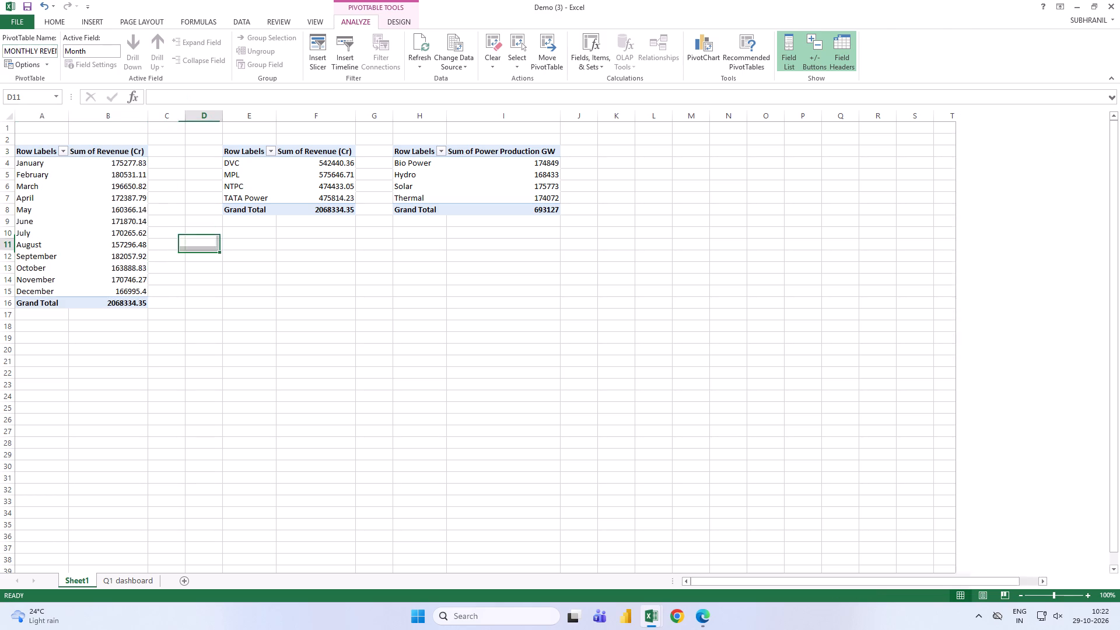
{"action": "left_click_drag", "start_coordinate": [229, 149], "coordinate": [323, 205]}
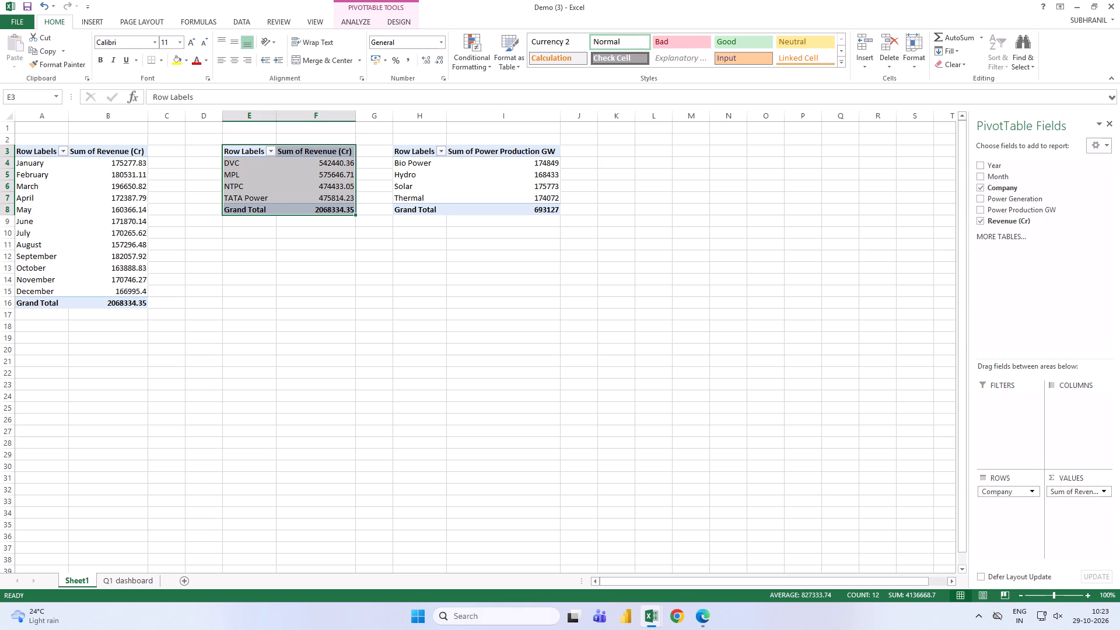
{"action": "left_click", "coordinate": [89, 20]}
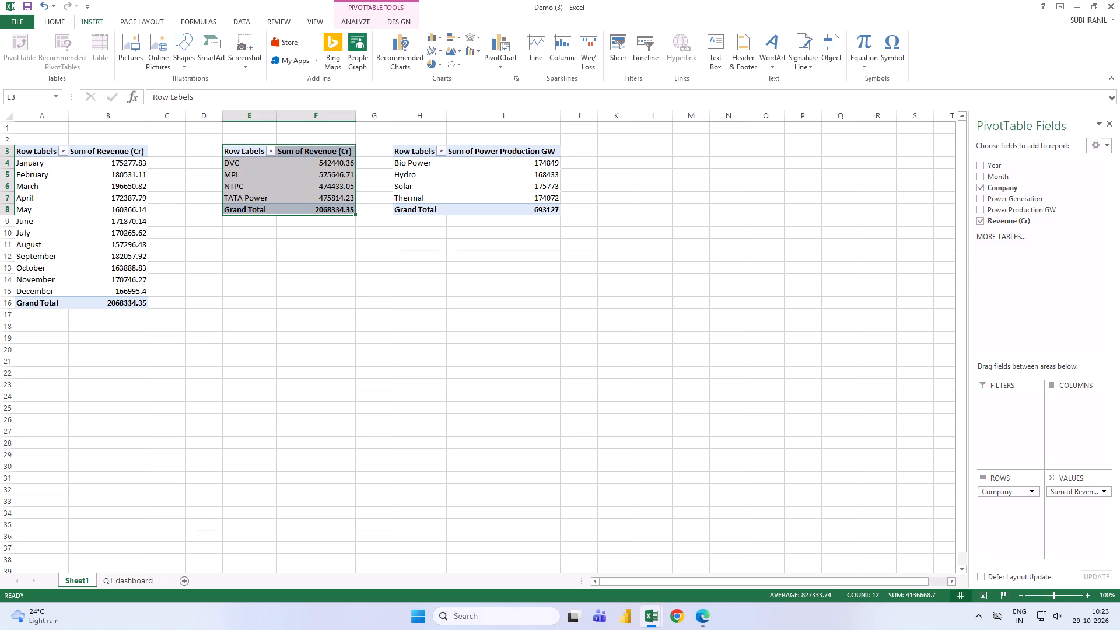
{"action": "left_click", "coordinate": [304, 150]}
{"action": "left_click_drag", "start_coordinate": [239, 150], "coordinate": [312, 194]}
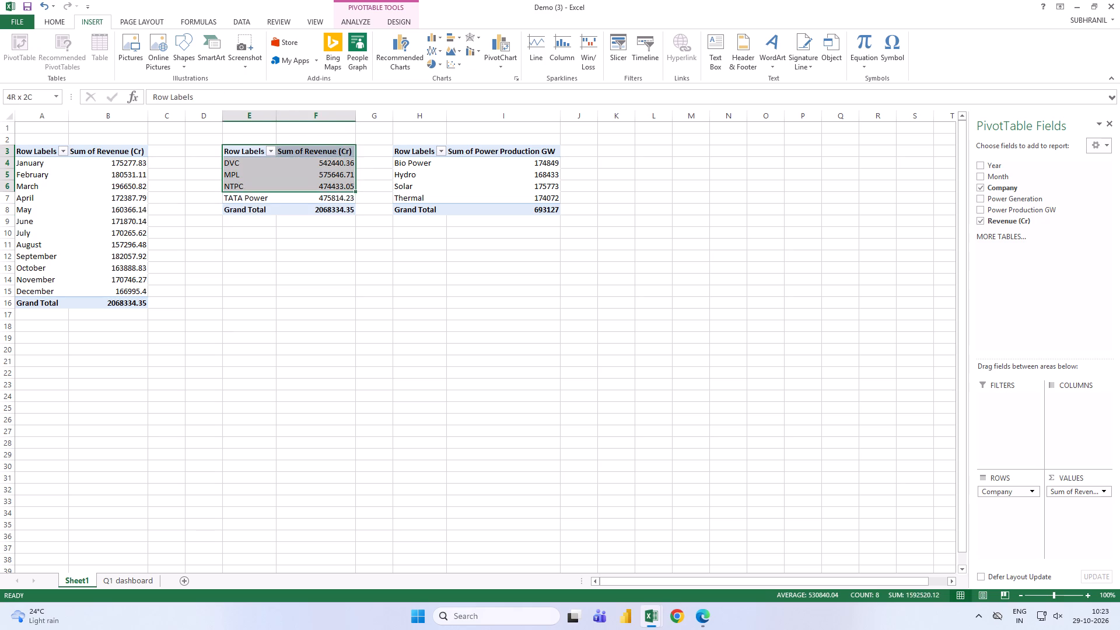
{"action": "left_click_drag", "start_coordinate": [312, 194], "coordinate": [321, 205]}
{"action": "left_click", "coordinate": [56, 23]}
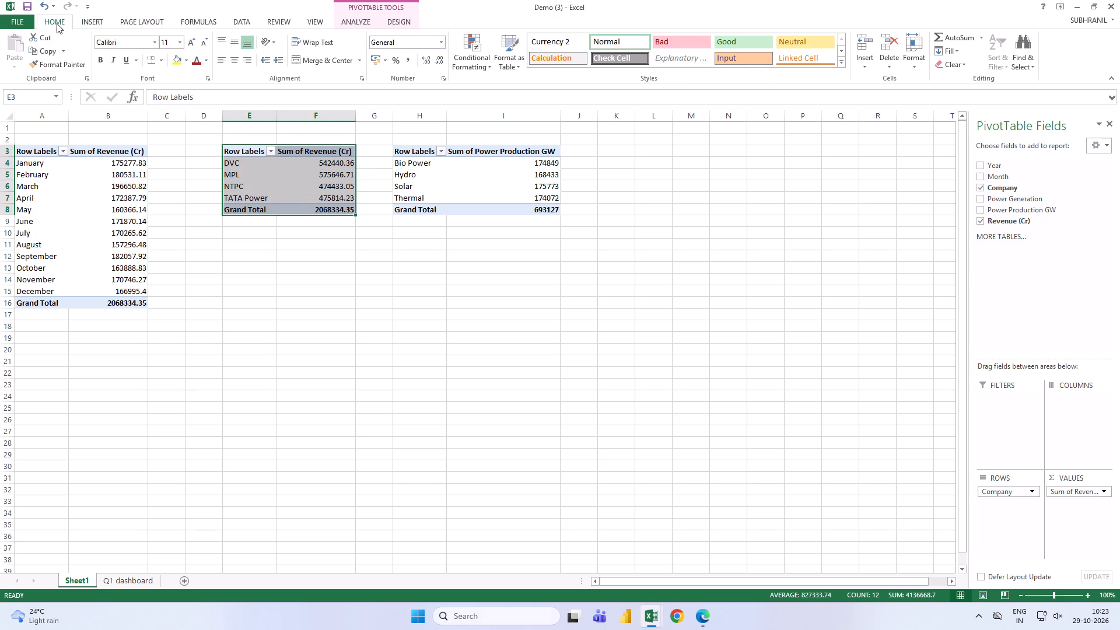
Insert a clustered column PivotChart from the monthly revenue PivotTable in A3:B16.
{"action": "left_click", "coordinate": [83, 19]}
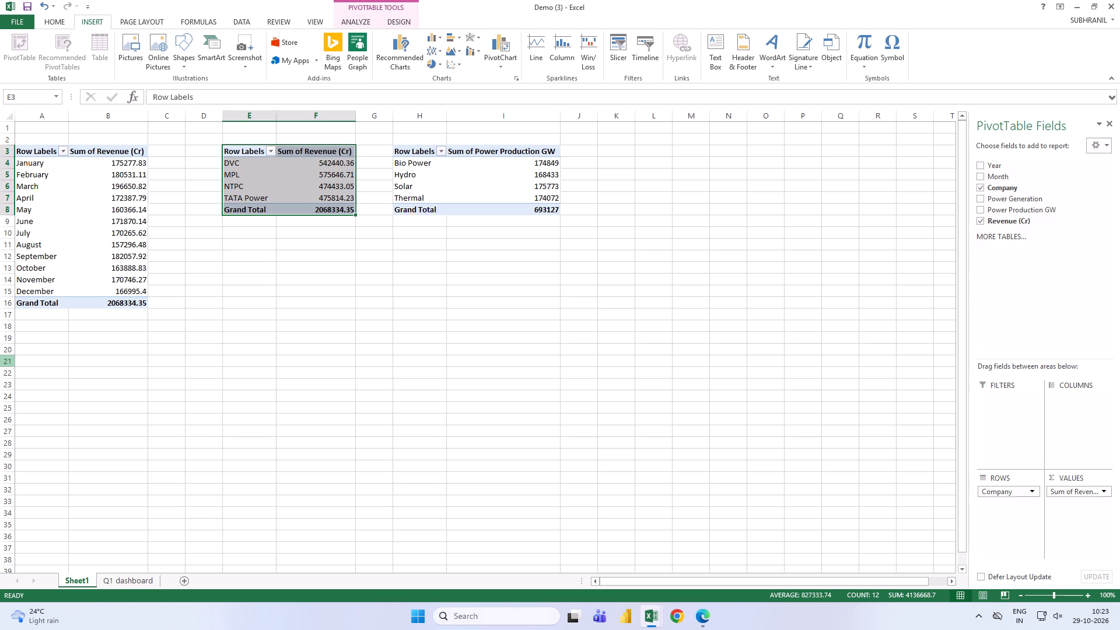
{"action": "left_click_drag", "start_coordinate": [33, 149], "coordinate": [98, 305]}
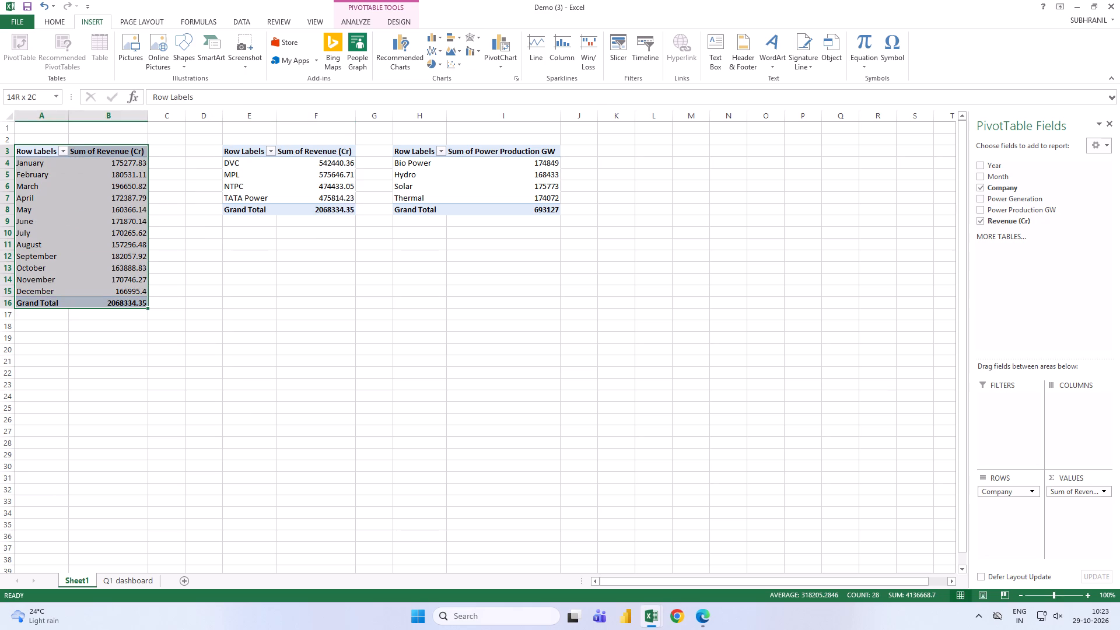
{"action": "left_click_drag", "start_coordinate": [98, 305], "coordinate": [99, 303]}
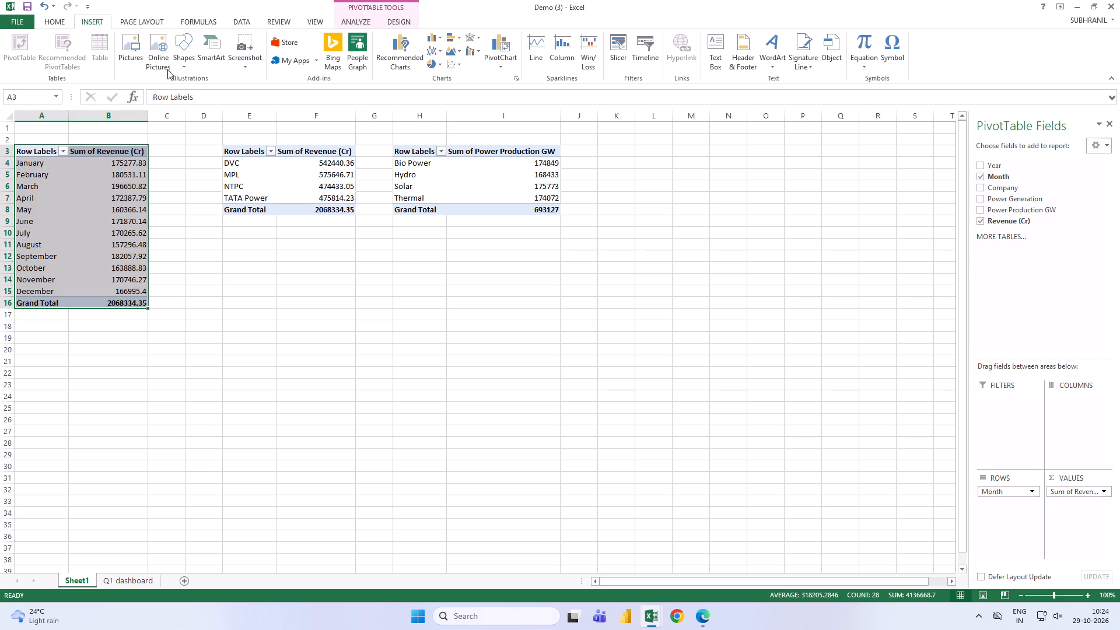
{"action": "left_click", "coordinate": [409, 54]}
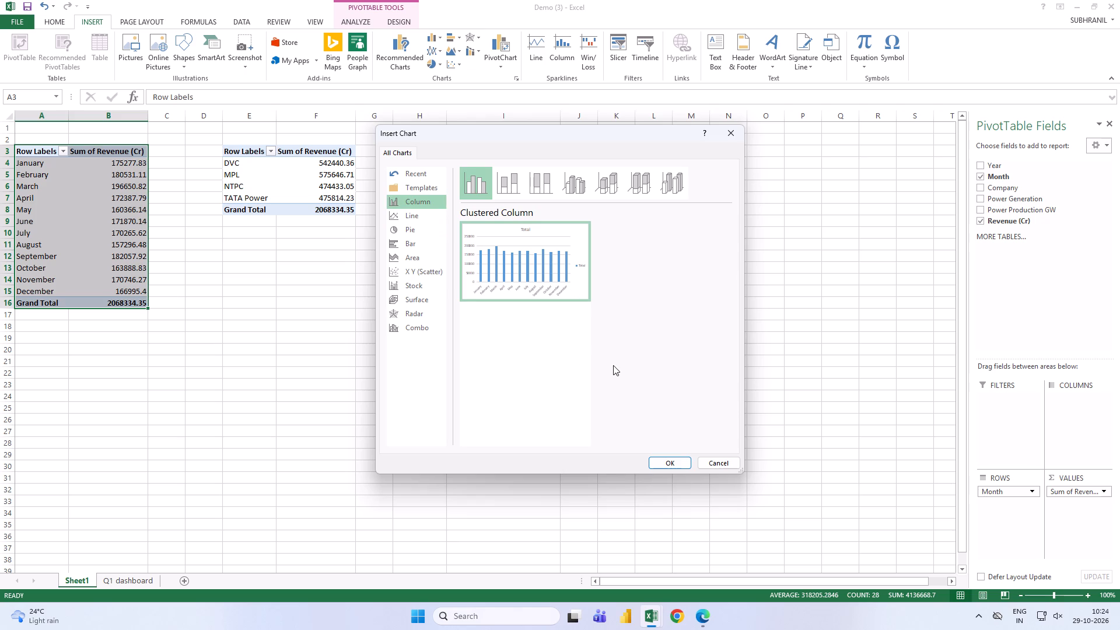
{"action": "left_click", "coordinate": [673, 464]}
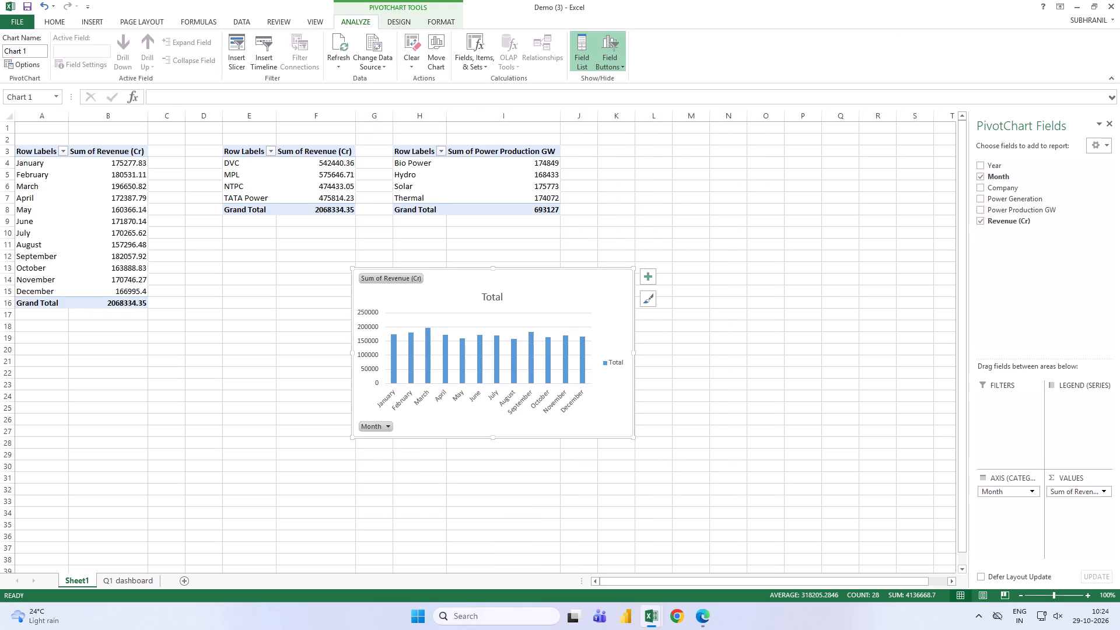
Change the title of the monthly revenue column chart to MONTHLY REVENUE.
{"action": "double_click", "coordinate": [491, 299]}
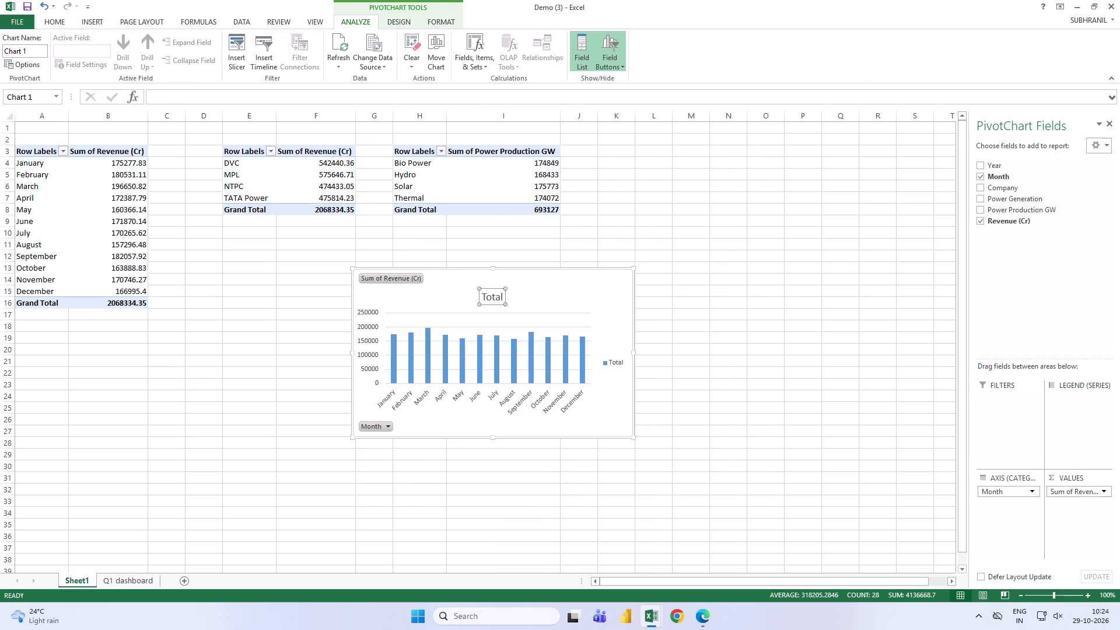
{"action": "left_click", "coordinate": [502, 296]}
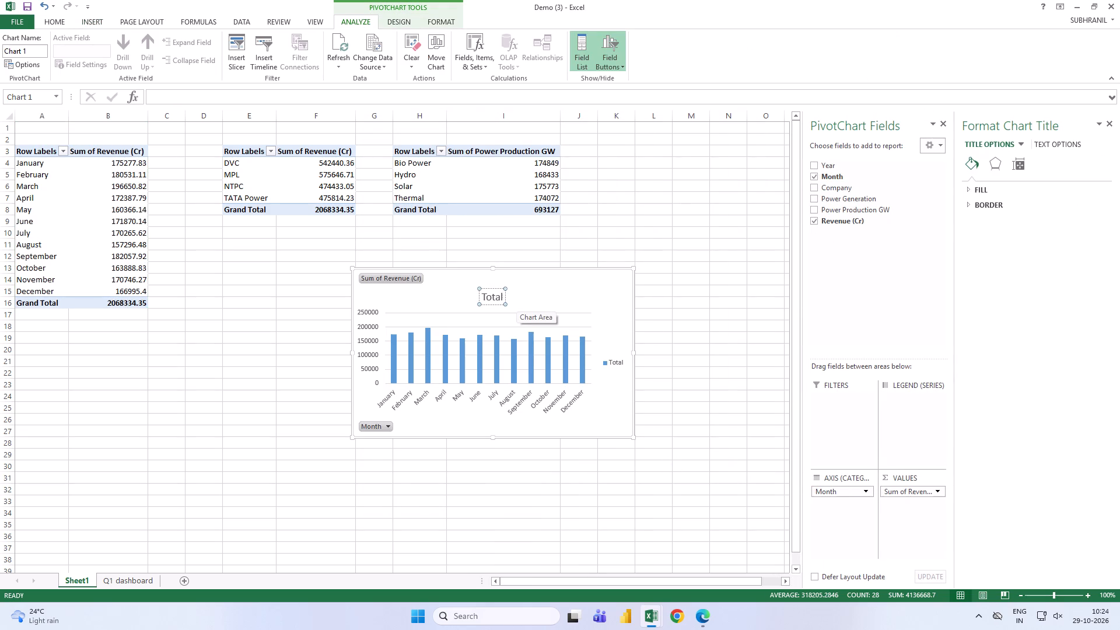
{"action": "key", "text": "BackSpace"}
{"action": "key", "text": "BackSpace"}
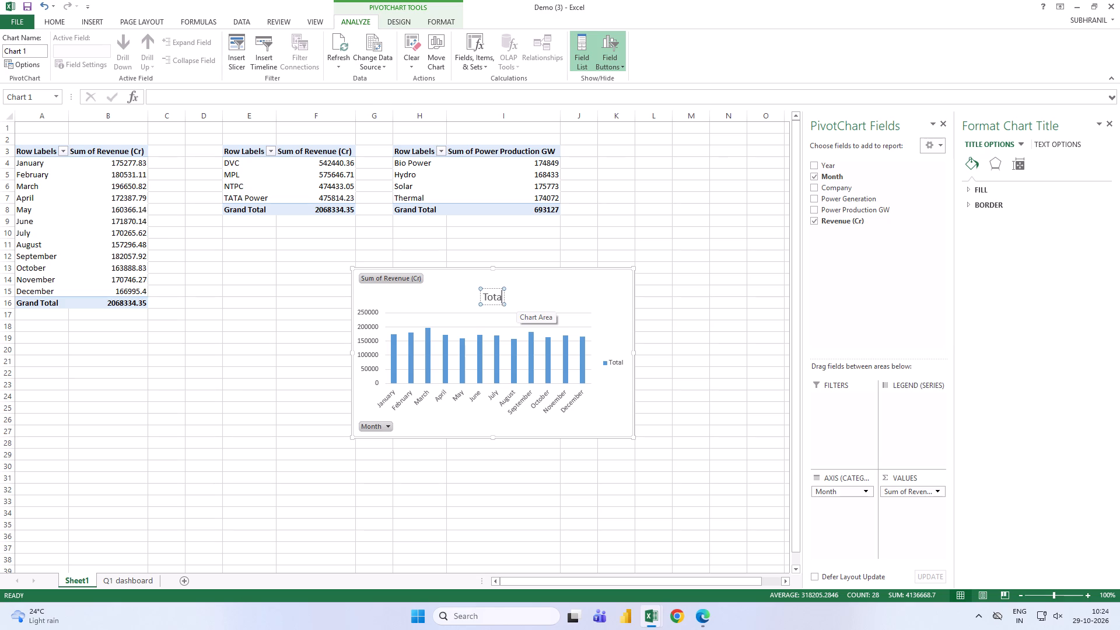
{"action": "key", "text": "BackSpace"}
{"action": "key", "text": "BackSpace"}
{"action": "key", "text": "BackSpace"}
{"action": "type", "text": "MONTHLY REVENUE"}
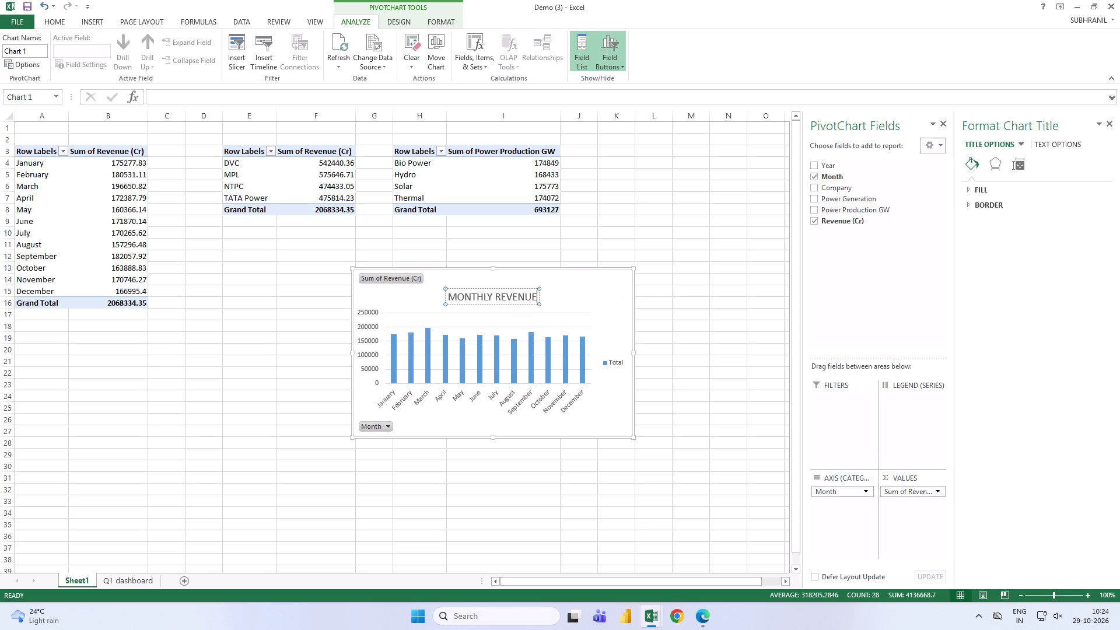
Move the MONTHLY REVENUE chart to the area beside the monthly table, below the company revenue PivotTable.
{"action": "left_click", "coordinate": [652, 240]}
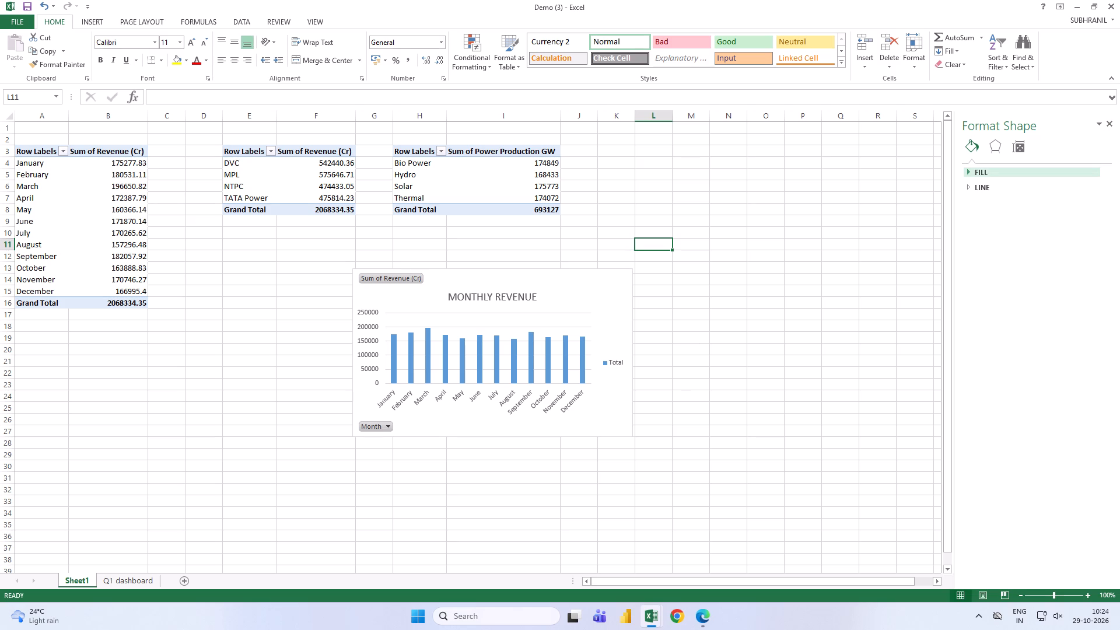
{"action": "left_click_drag", "start_coordinate": [491, 276], "coordinate": [345, 281]}
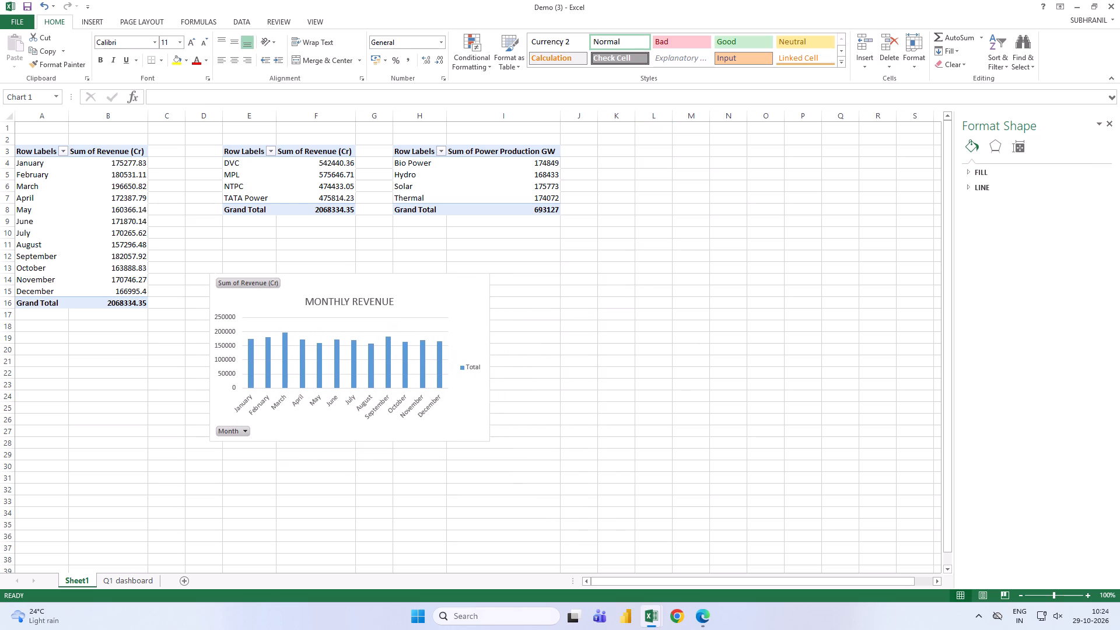
{"action": "left_click_drag", "start_coordinate": [345, 281], "coordinate": [334, 281]}
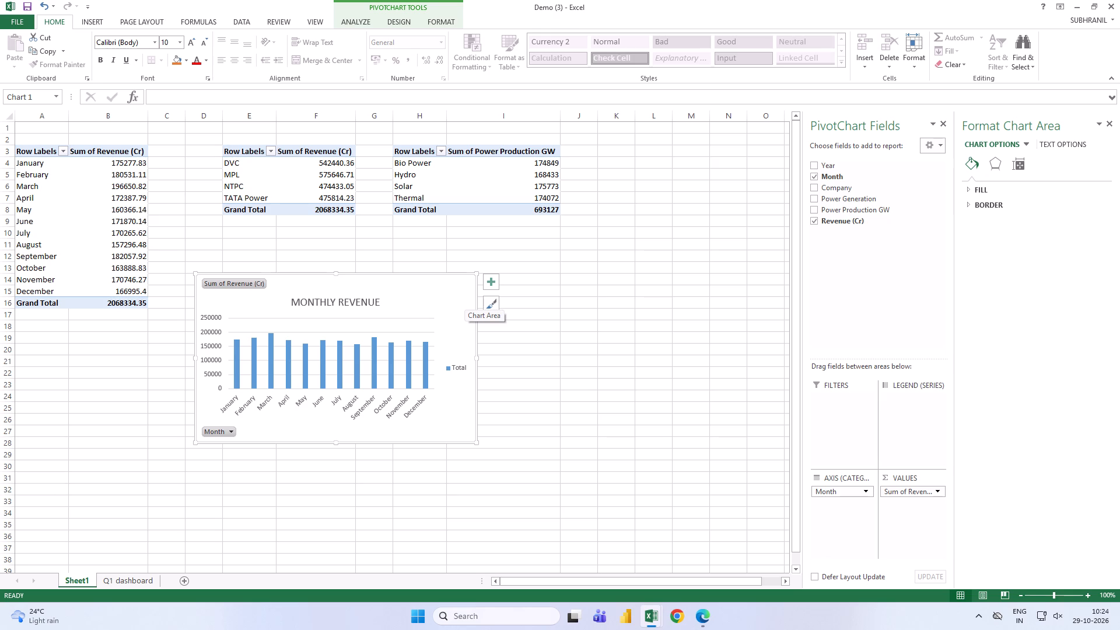
{"action": "left_click", "coordinate": [414, 282]}
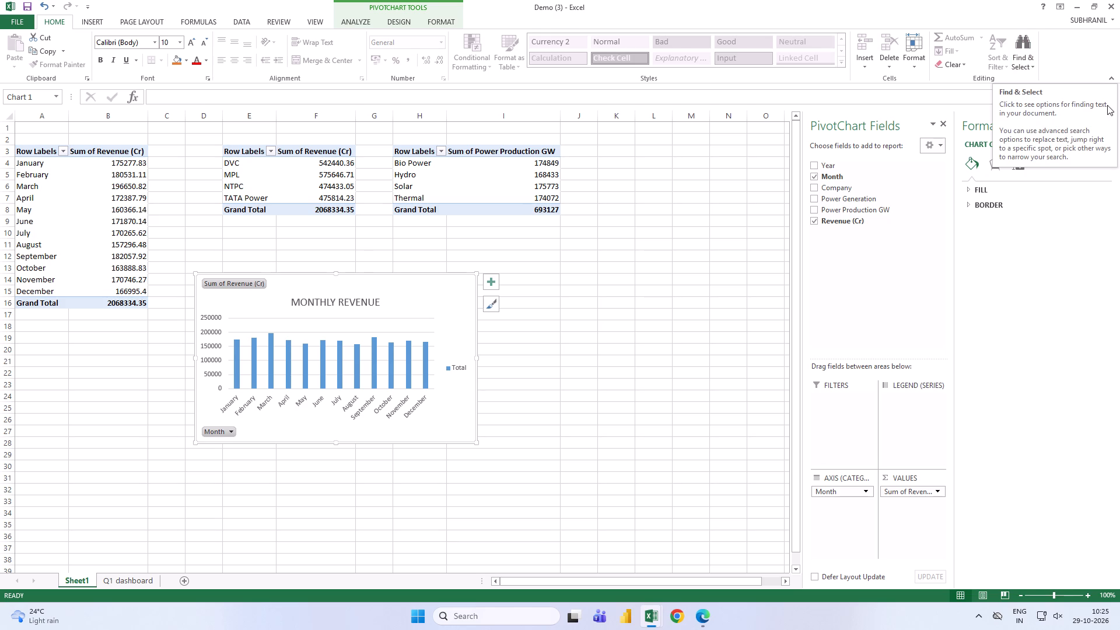
Close the Format Chart Area and PivotChart Fields panes, keeping the monthly revenue chart selected.
{"action": "left_click", "coordinate": [911, 103]}
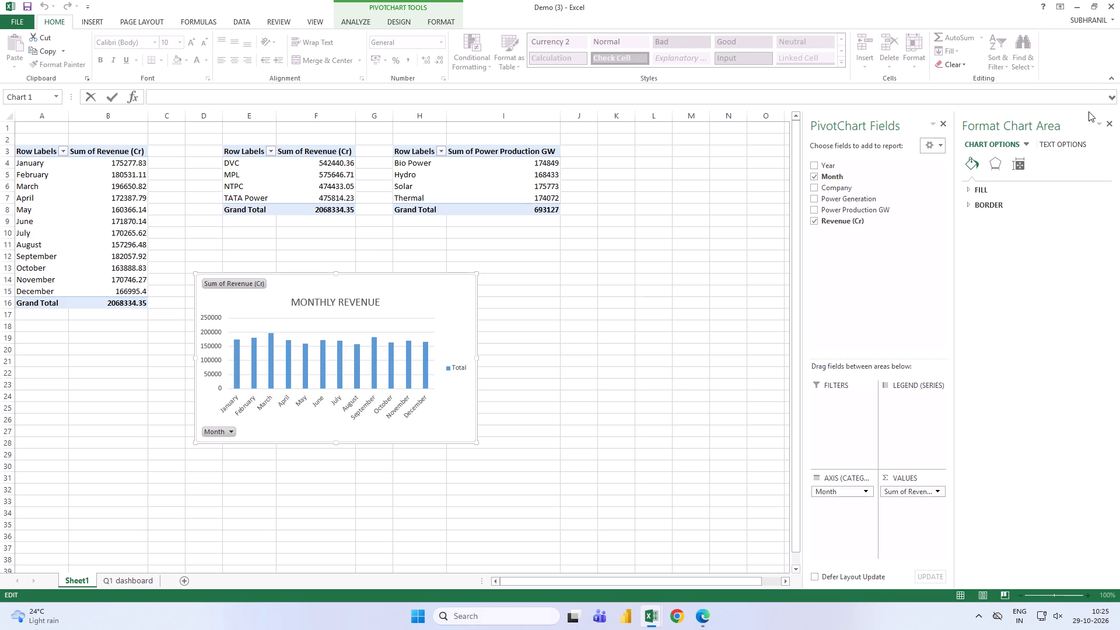
{"action": "left_click", "coordinate": [1109, 122]}
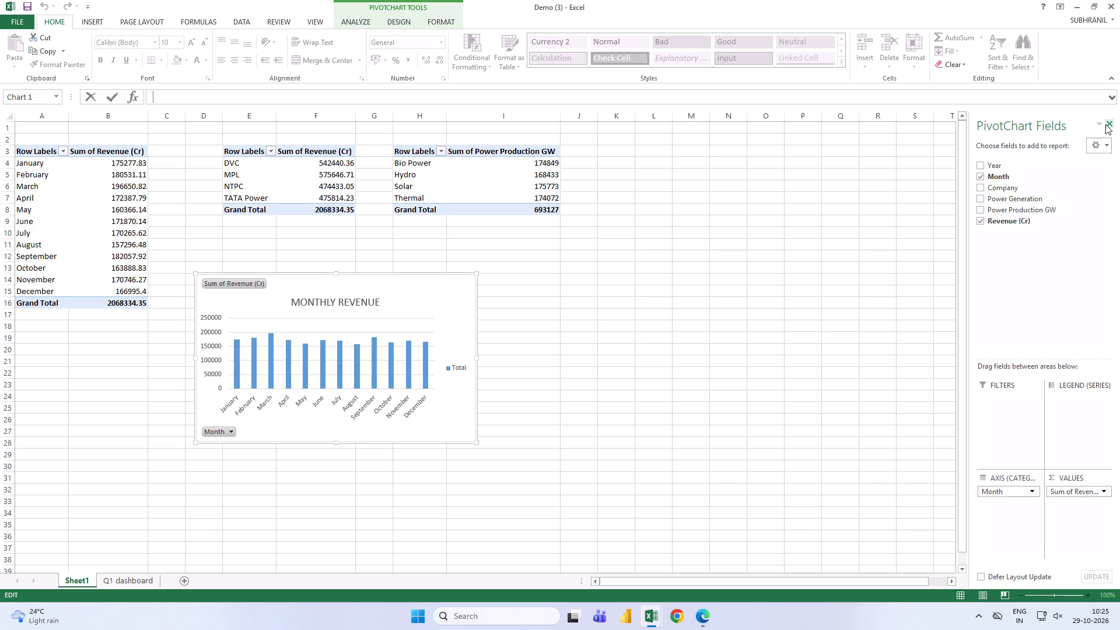
{"action": "left_click", "coordinate": [1107, 123]}
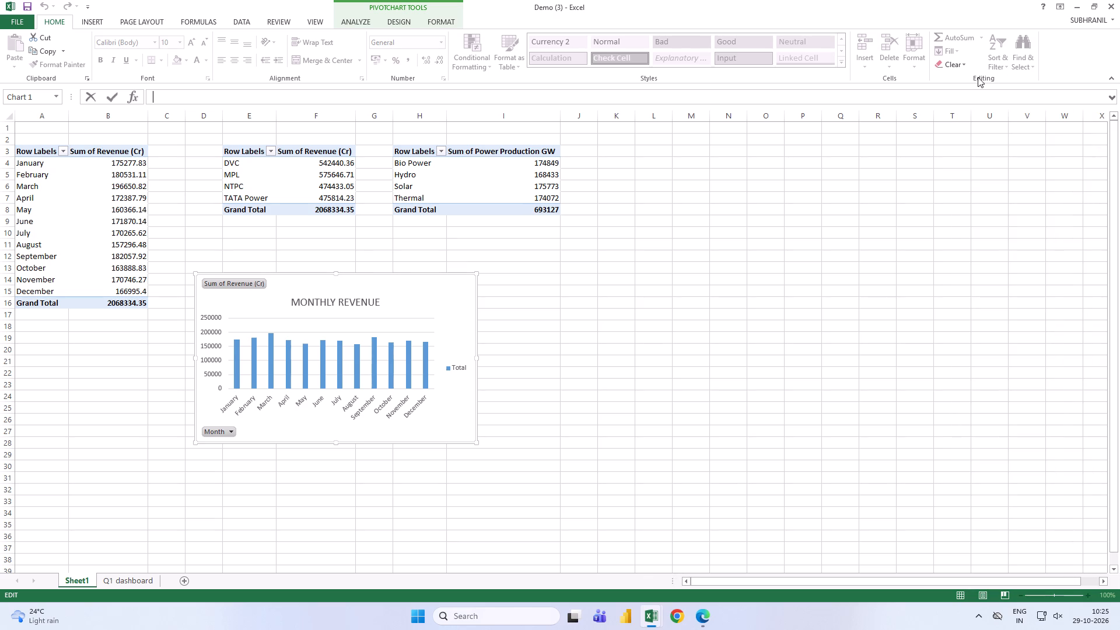
{"action": "left_click", "coordinate": [361, 287]}
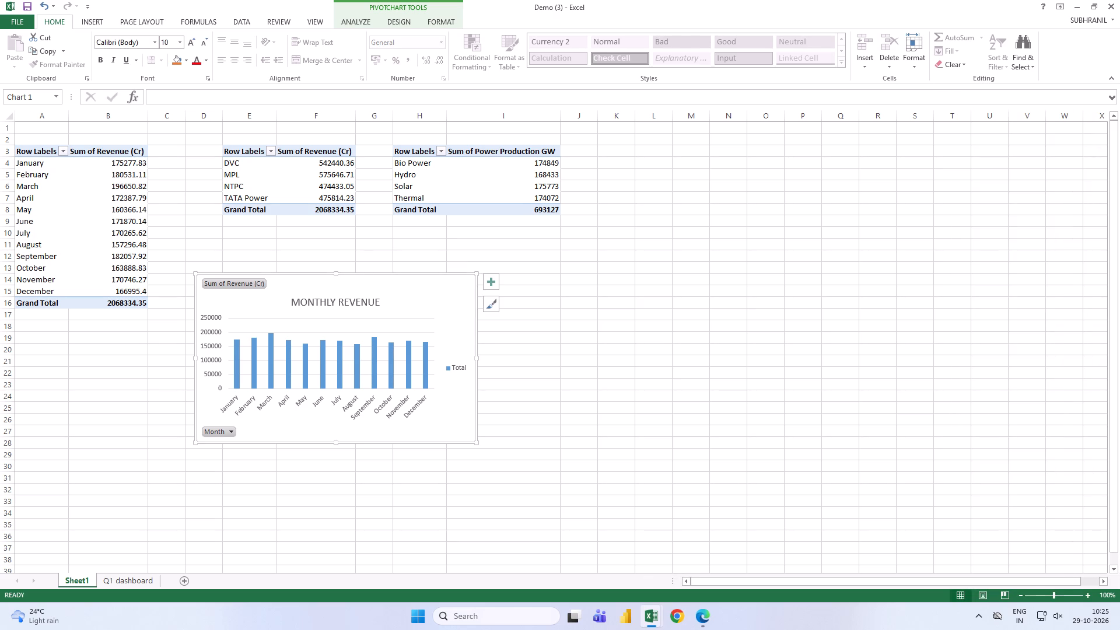
Insert a clustered bar PivotChart from the company revenue PivotTable in E3:F8 and place it beside the monthly revenue chart.
{"action": "left_click", "coordinate": [97, 17]}
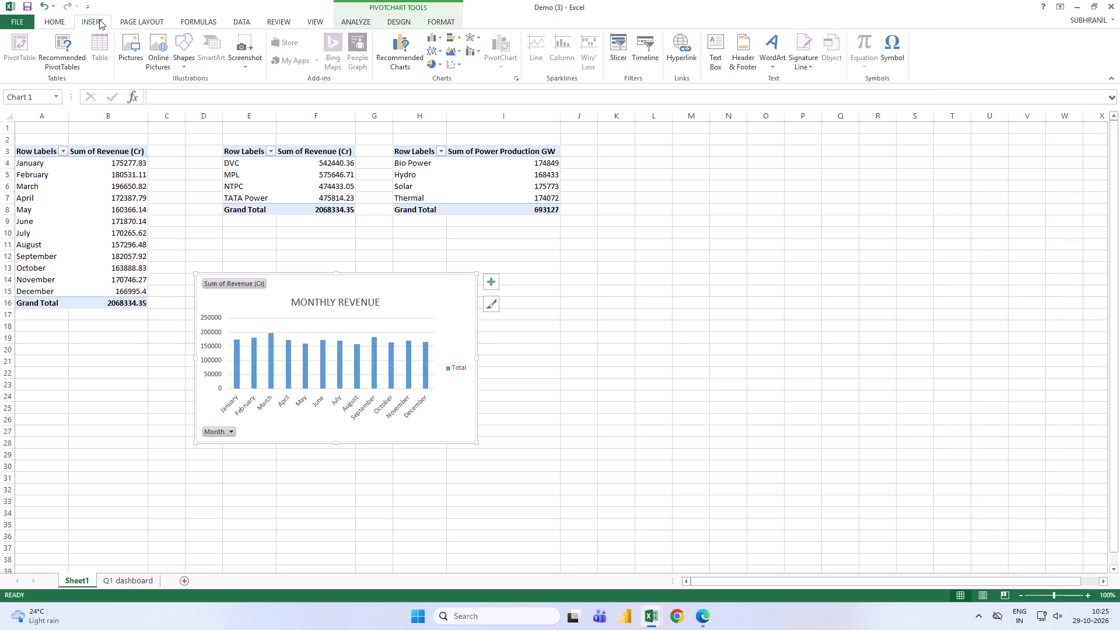
{"action": "left_click", "coordinate": [470, 303]}
{"action": "left_click_drag", "start_coordinate": [229, 149], "coordinate": [299, 195]}
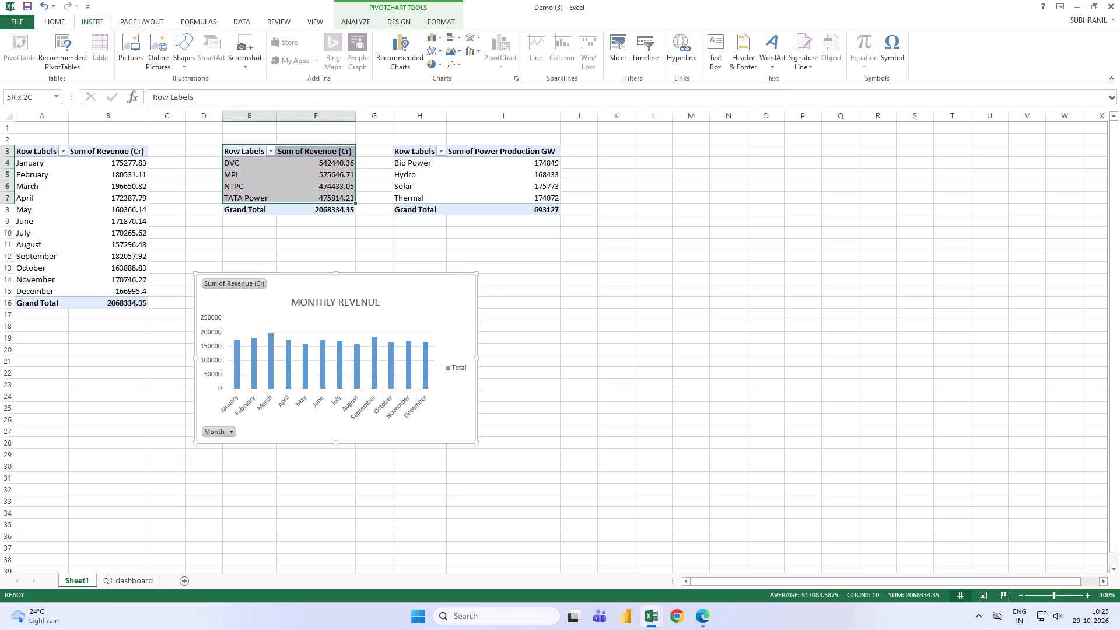
{"action": "left_click_drag", "start_coordinate": [299, 195], "coordinate": [305, 206]}
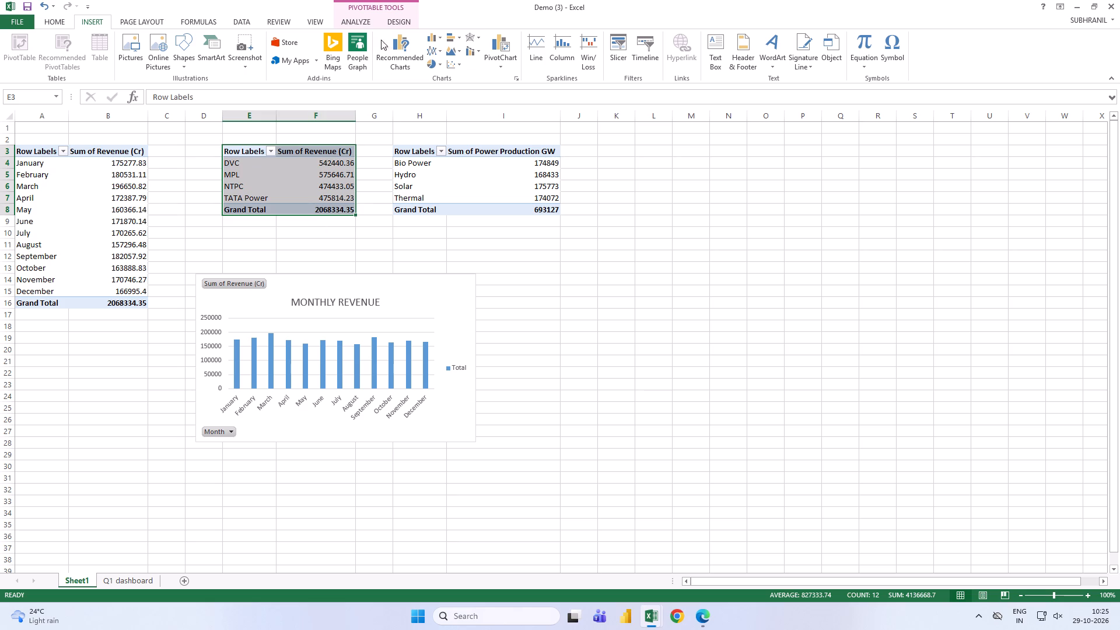
{"action": "left_click", "coordinate": [397, 48]}
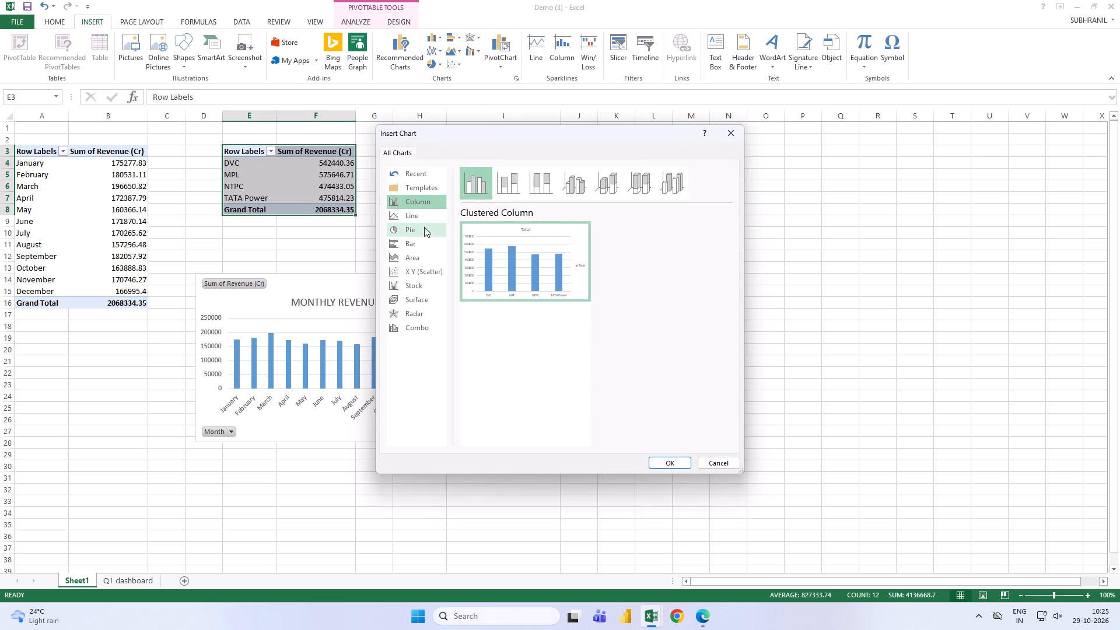
{"action": "left_click", "coordinate": [415, 239]}
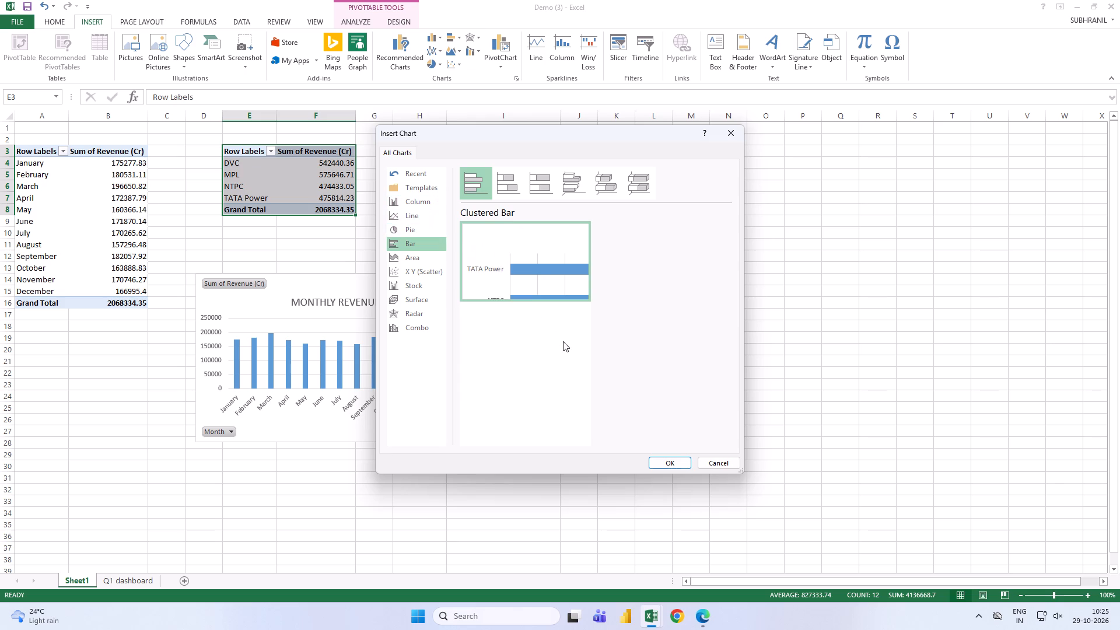
{"action": "left_click", "coordinate": [661, 464]}
{"action": "left_click_drag", "start_coordinate": [549, 276], "coordinate": [624, 281]}
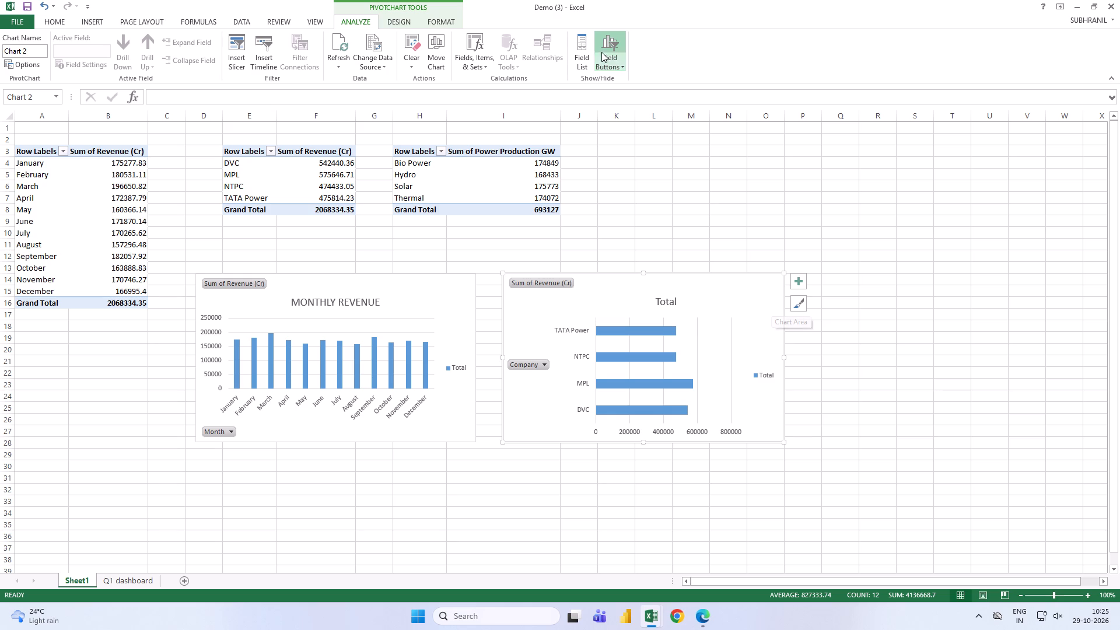
Hide all field buttons on both the company revenue bar chart and the monthly revenue column chart.
{"action": "left_click", "coordinate": [616, 62]}
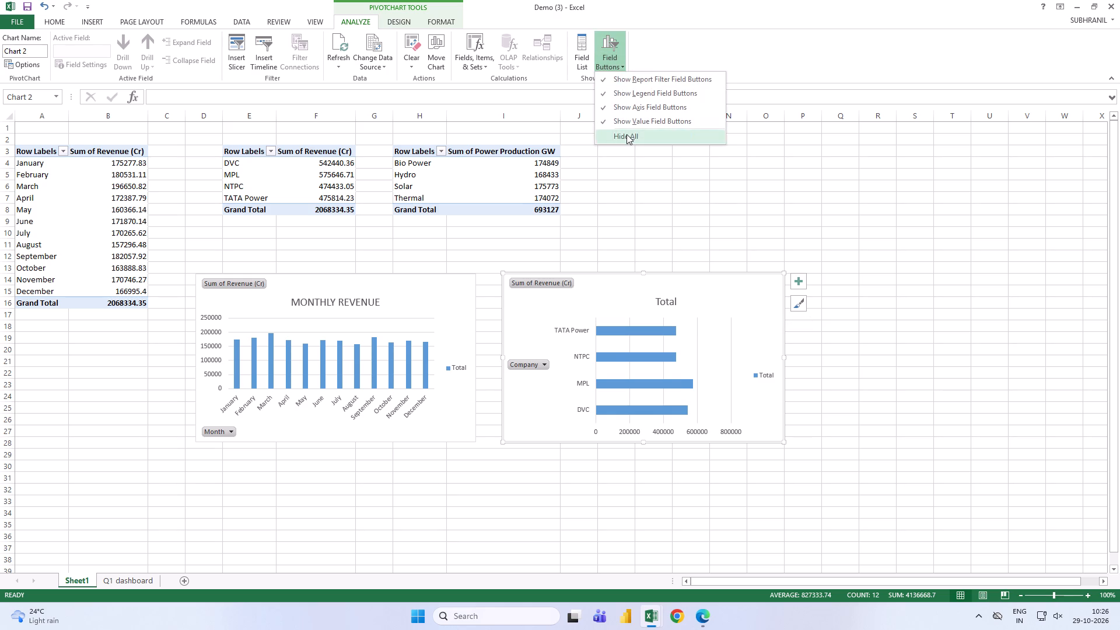
{"action": "left_click", "coordinate": [626, 134]}
{"action": "left_click", "coordinate": [432, 304]}
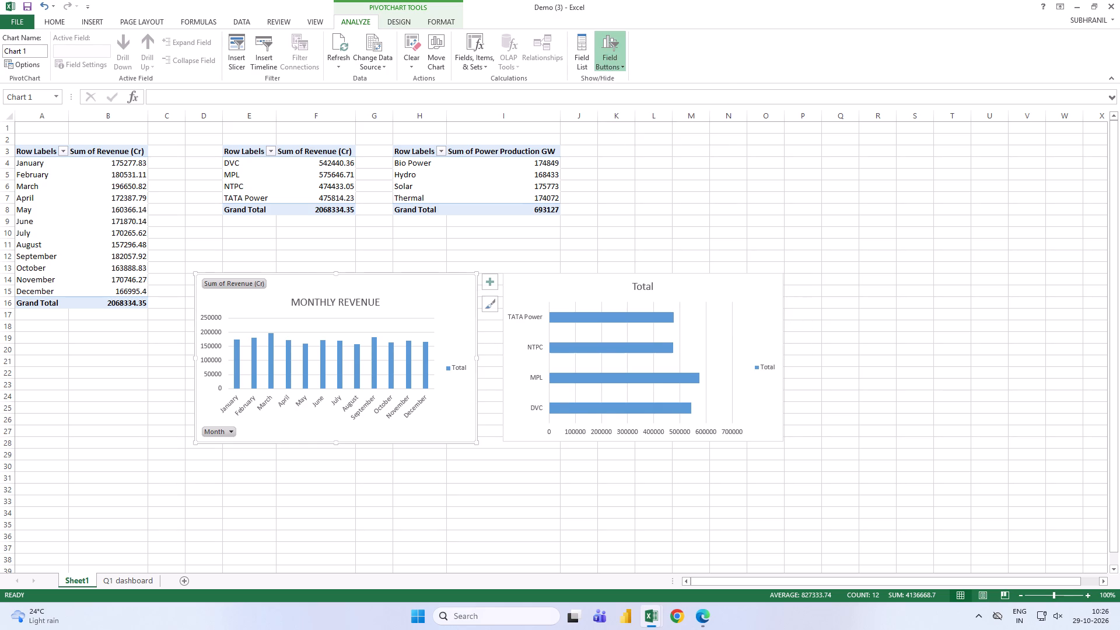
{"action": "left_click", "coordinate": [617, 61]}
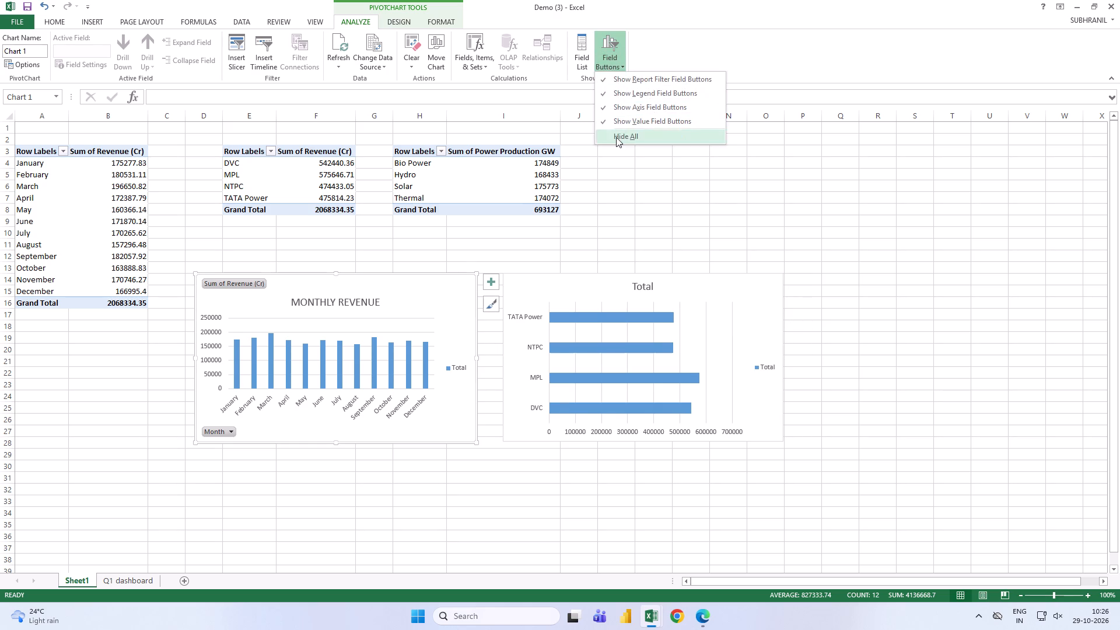
{"action": "left_click", "coordinate": [616, 137]}
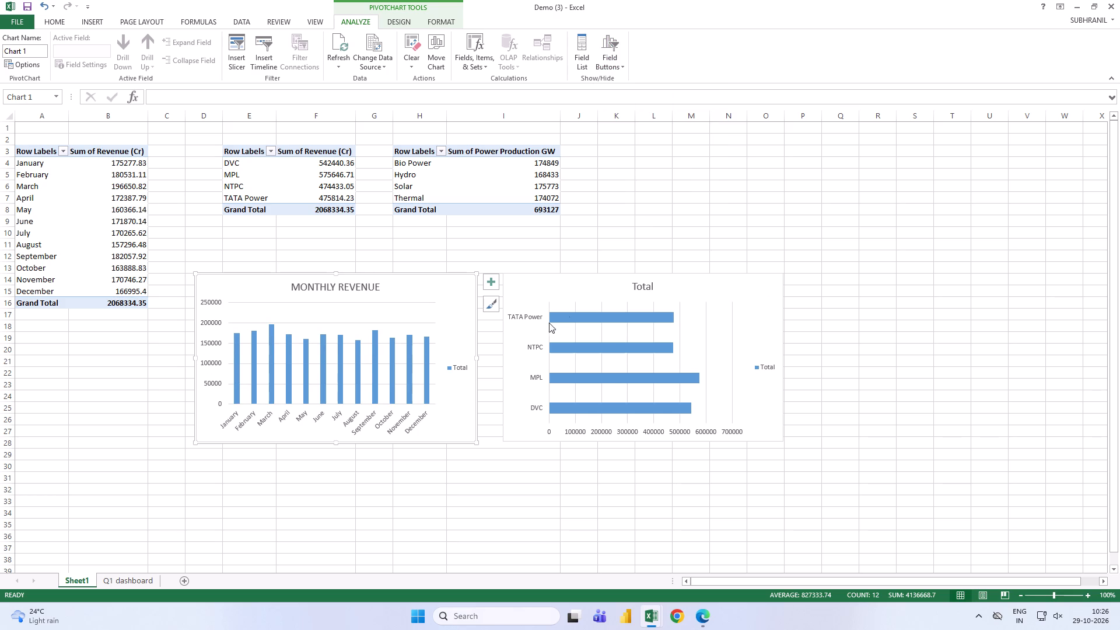
Add data labels to the company revenue bar chart.
{"action": "left_click", "coordinate": [722, 292]}
{"action": "left_click", "coordinate": [801, 283]}
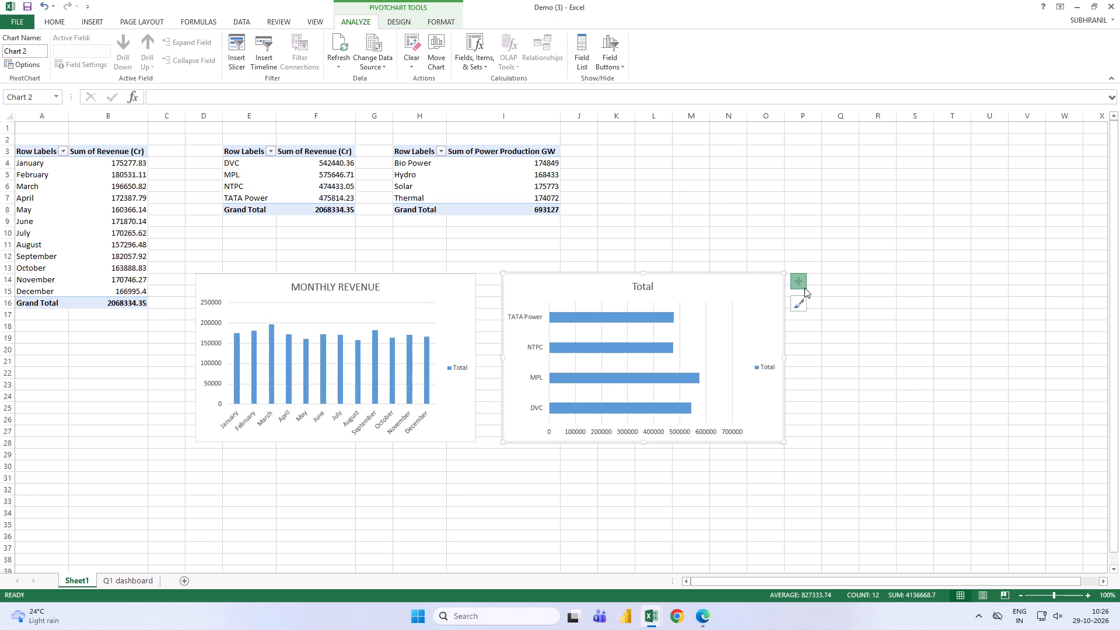
{"action": "left_click", "coordinate": [822, 329]}
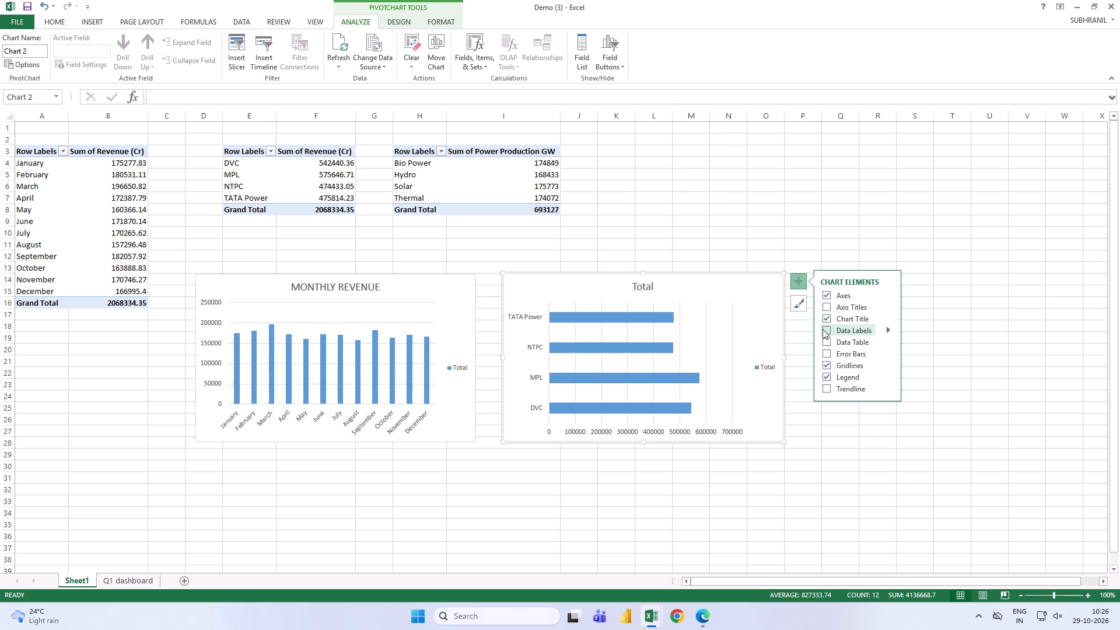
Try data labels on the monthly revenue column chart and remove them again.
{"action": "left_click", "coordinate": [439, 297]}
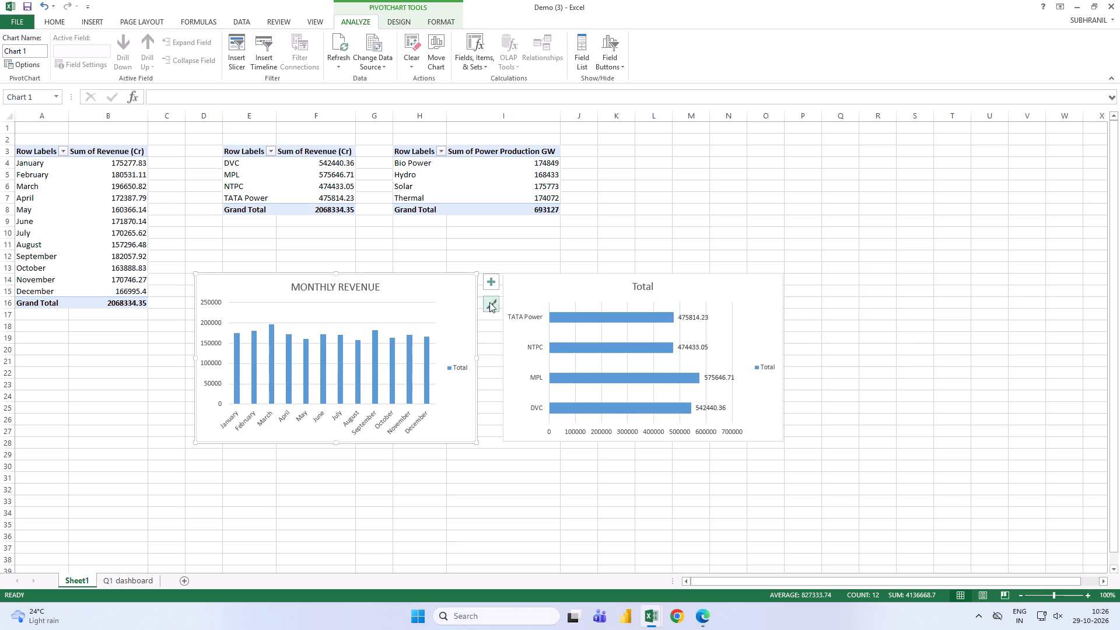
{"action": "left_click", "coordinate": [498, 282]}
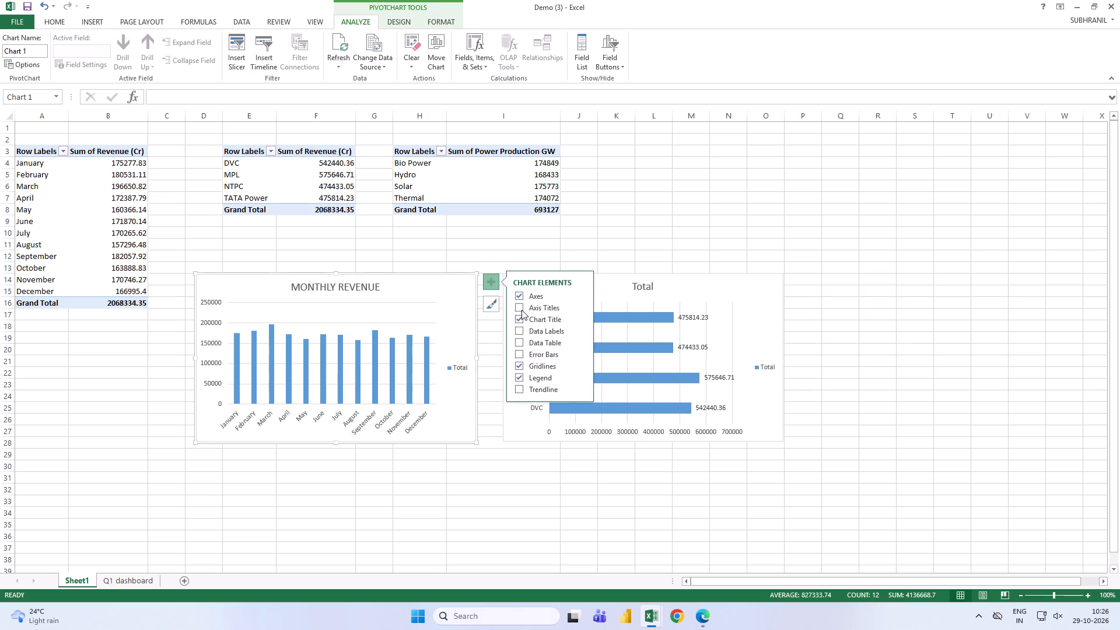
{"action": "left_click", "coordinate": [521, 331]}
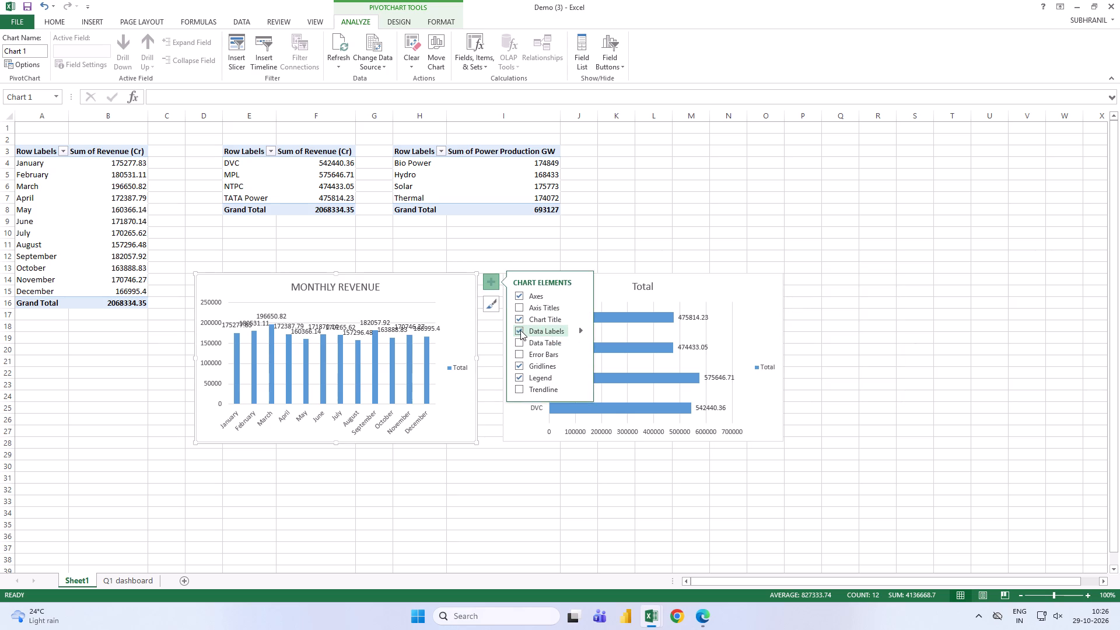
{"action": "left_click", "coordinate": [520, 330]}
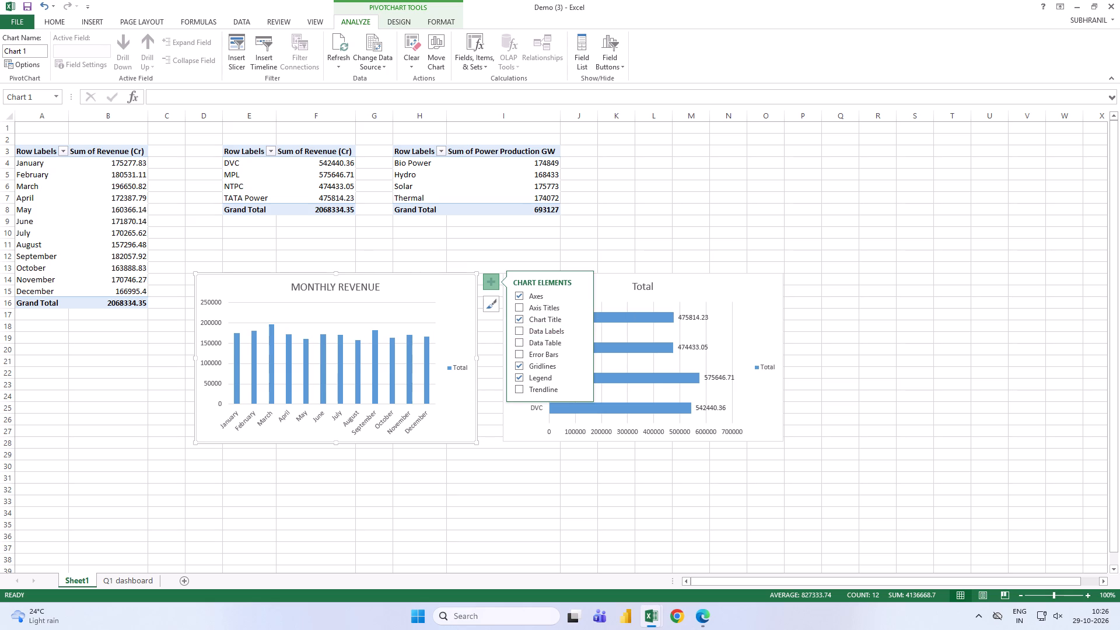
Change the title of the company bar chart to COMPANY REVENUE and close the formatting pane.
{"action": "left_click", "coordinate": [657, 291]}
{"action": "double_click", "coordinate": [651, 286]}
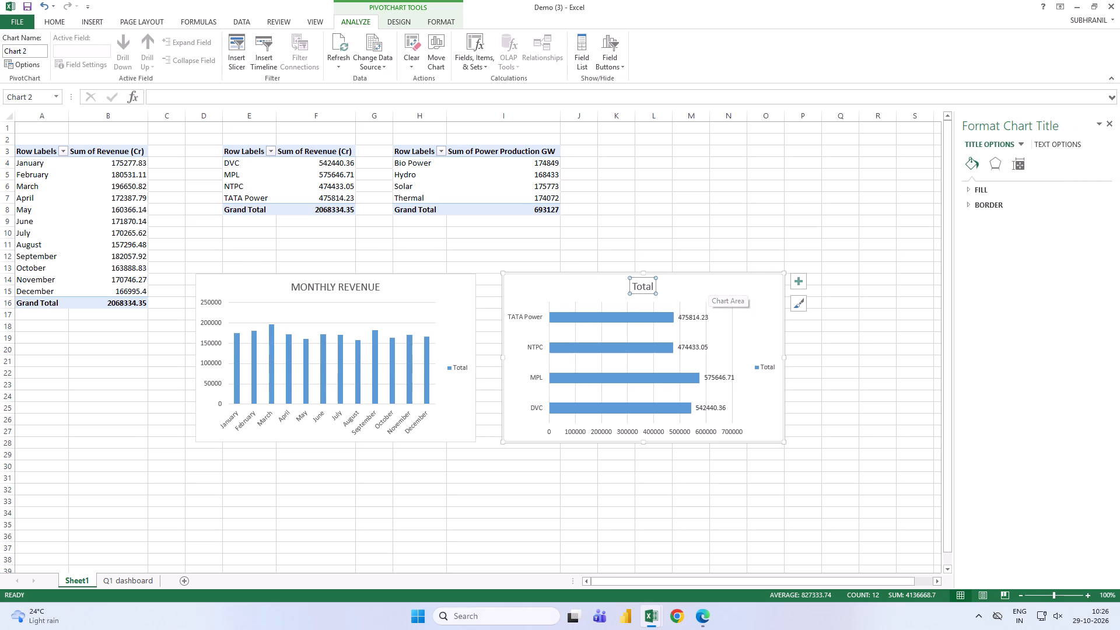
{"action": "left_click", "coordinate": [653, 285]}
{"action": "key", "text": "BackSpace"}
{"action": "key", "text": "BackSpace"}
{"action": "key", "text": "BackSpace"}
{"action": "key", "text": "BackSpace"}
{"action": "key", "text": "BackSpace"}
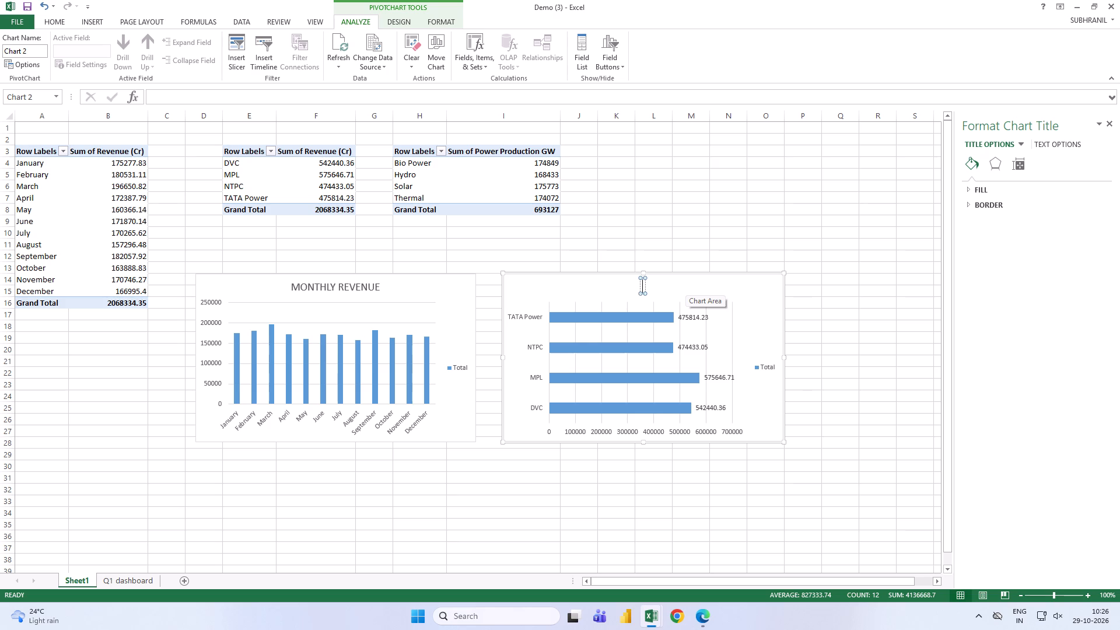
{"action": "type", "text": "COMPANY REVENUE"}
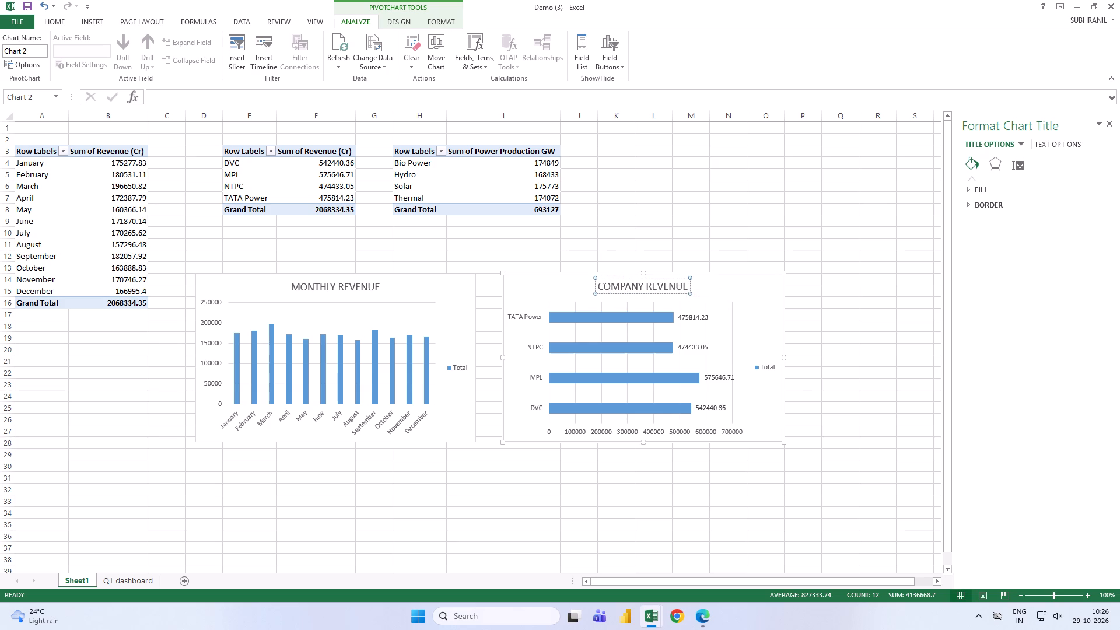
{"action": "left_click", "coordinate": [790, 239]}
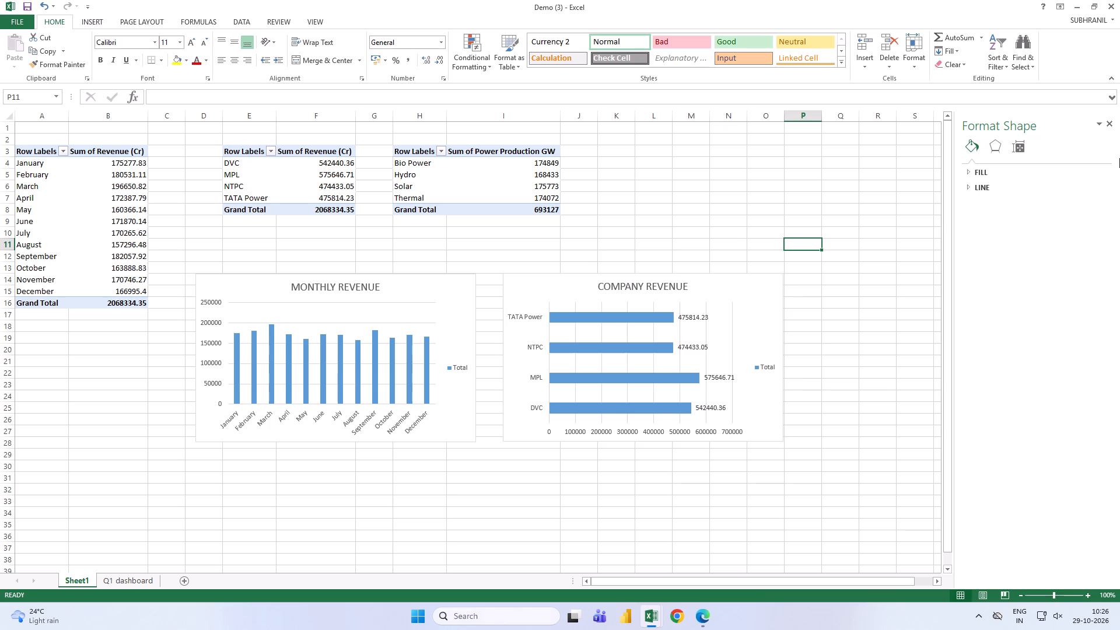
{"action": "left_click", "coordinate": [1112, 128]}
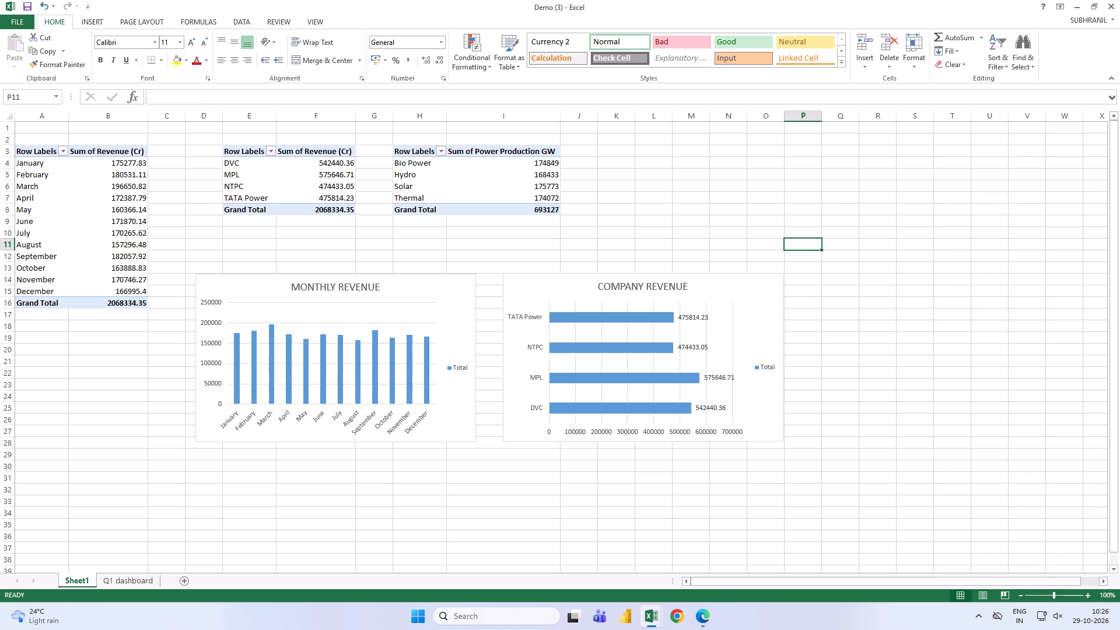
Insert a pie PivotChart from the power production PivotTable in H3:I8.
{"action": "left_click_drag", "start_coordinate": [407, 151], "coordinate": [505, 211]}
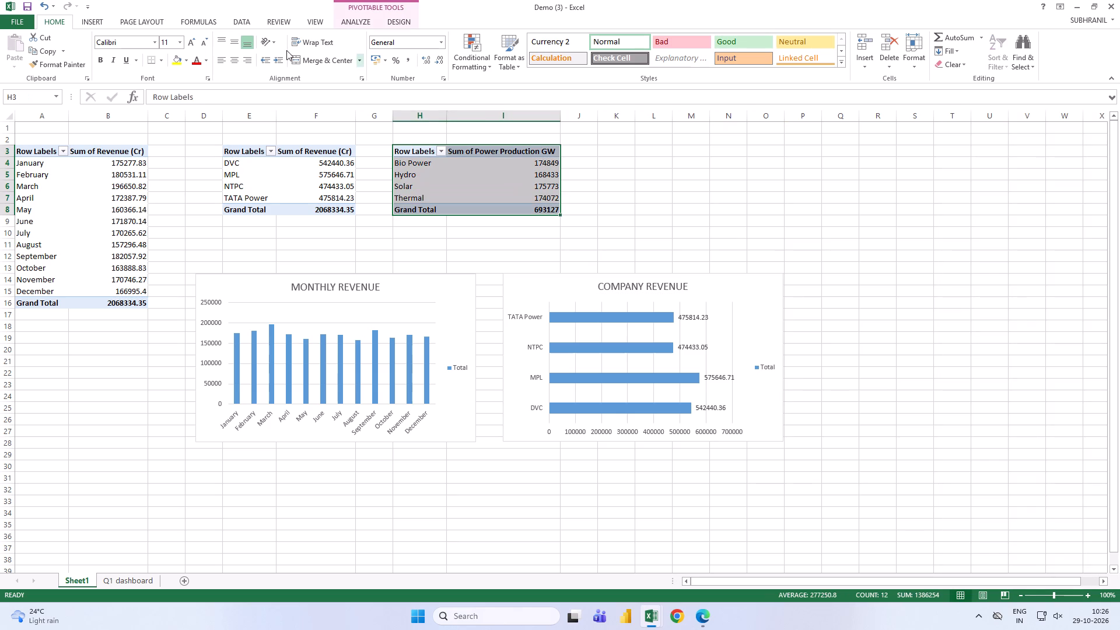
{"action": "left_click", "coordinate": [97, 20]}
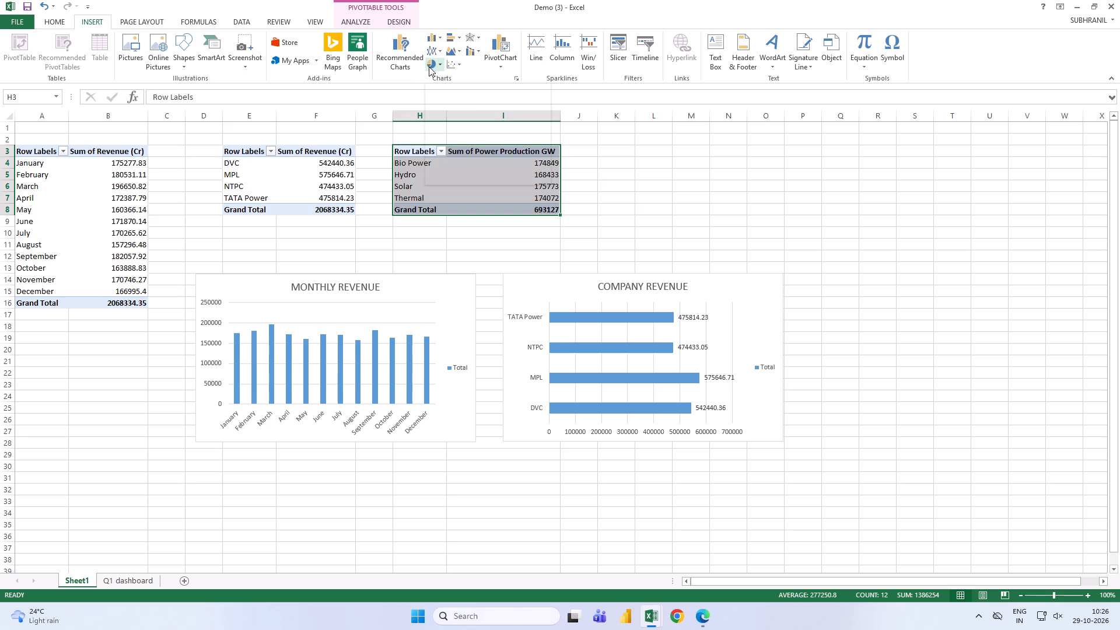
{"action": "left_click", "coordinate": [409, 61]}
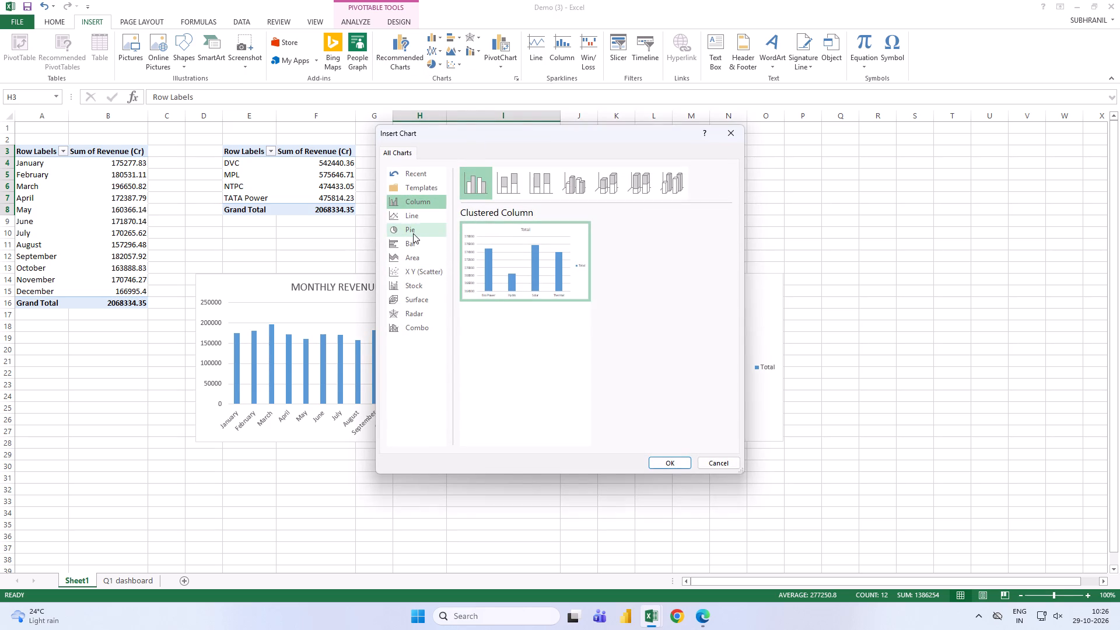
{"action": "left_click", "coordinate": [413, 233]}
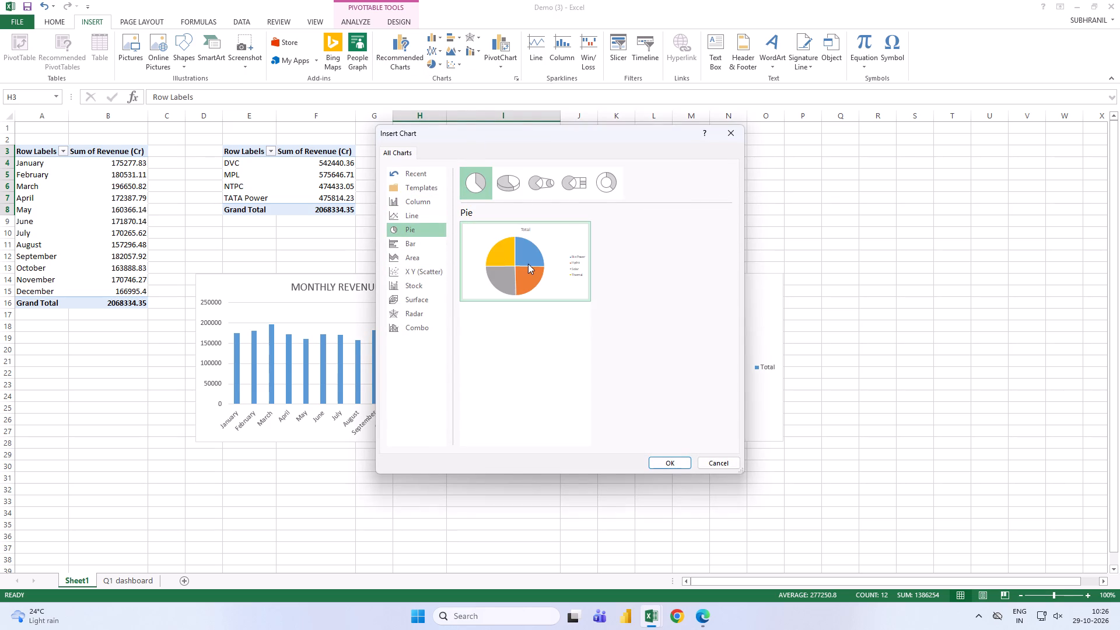
{"action": "left_click", "coordinate": [668, 460]}
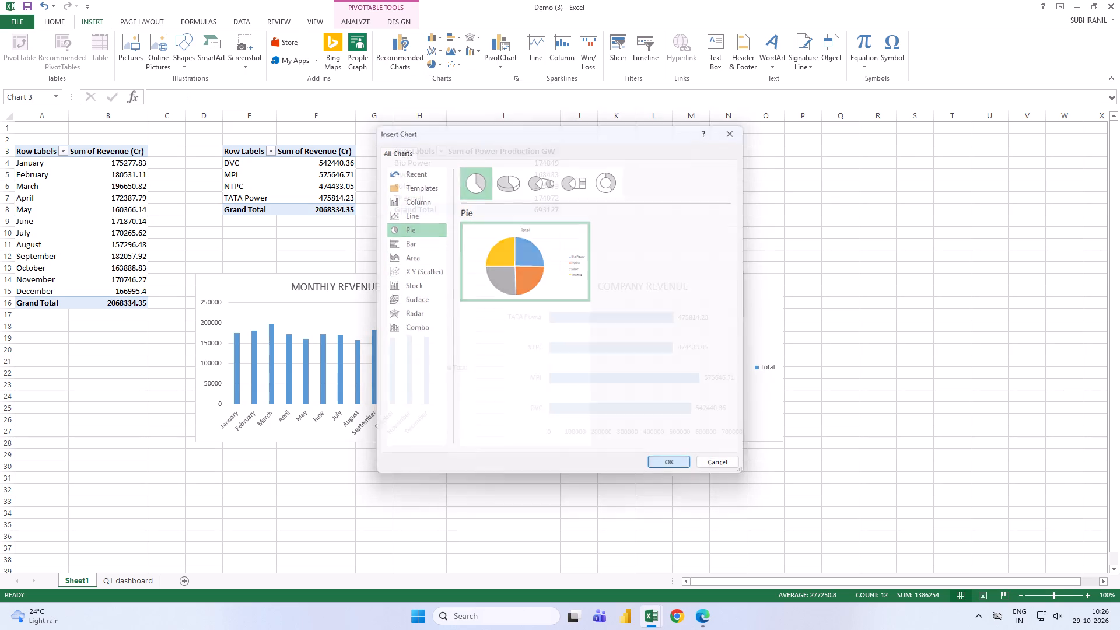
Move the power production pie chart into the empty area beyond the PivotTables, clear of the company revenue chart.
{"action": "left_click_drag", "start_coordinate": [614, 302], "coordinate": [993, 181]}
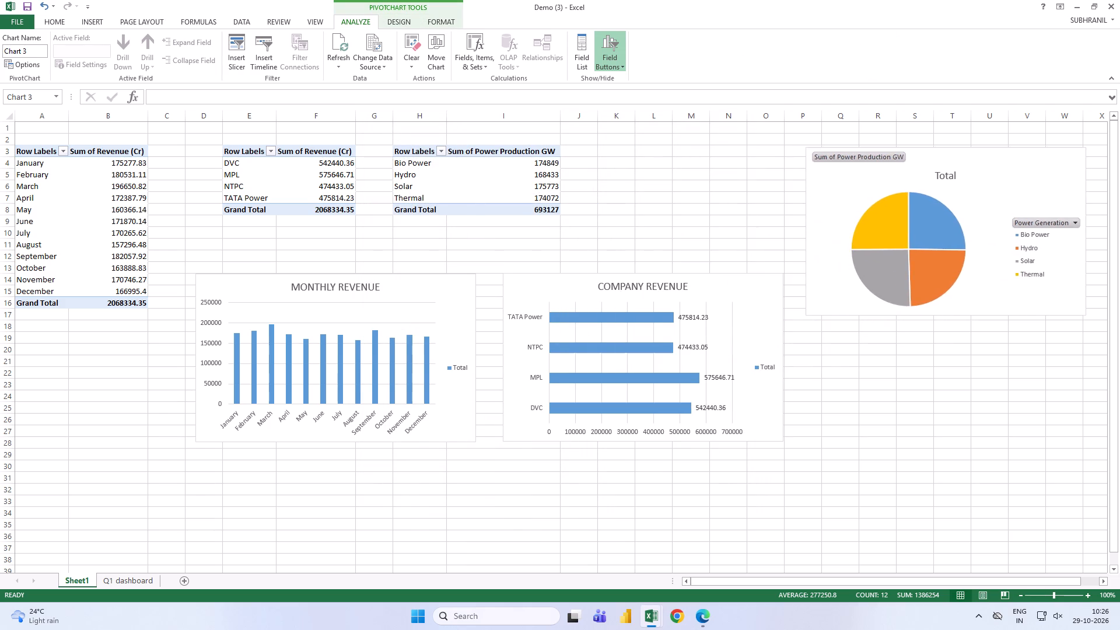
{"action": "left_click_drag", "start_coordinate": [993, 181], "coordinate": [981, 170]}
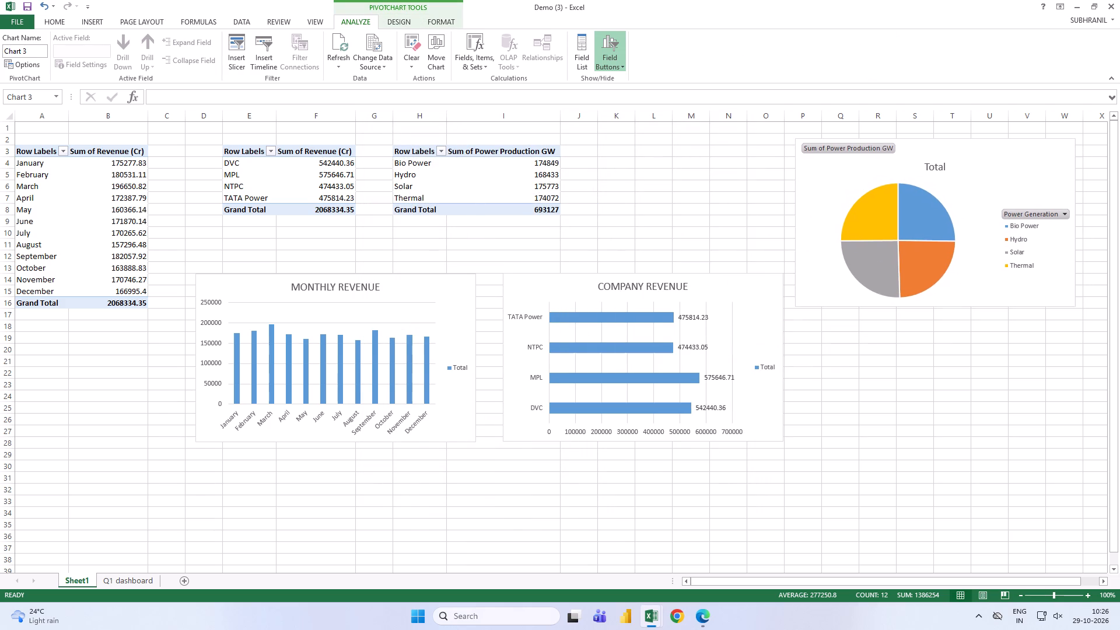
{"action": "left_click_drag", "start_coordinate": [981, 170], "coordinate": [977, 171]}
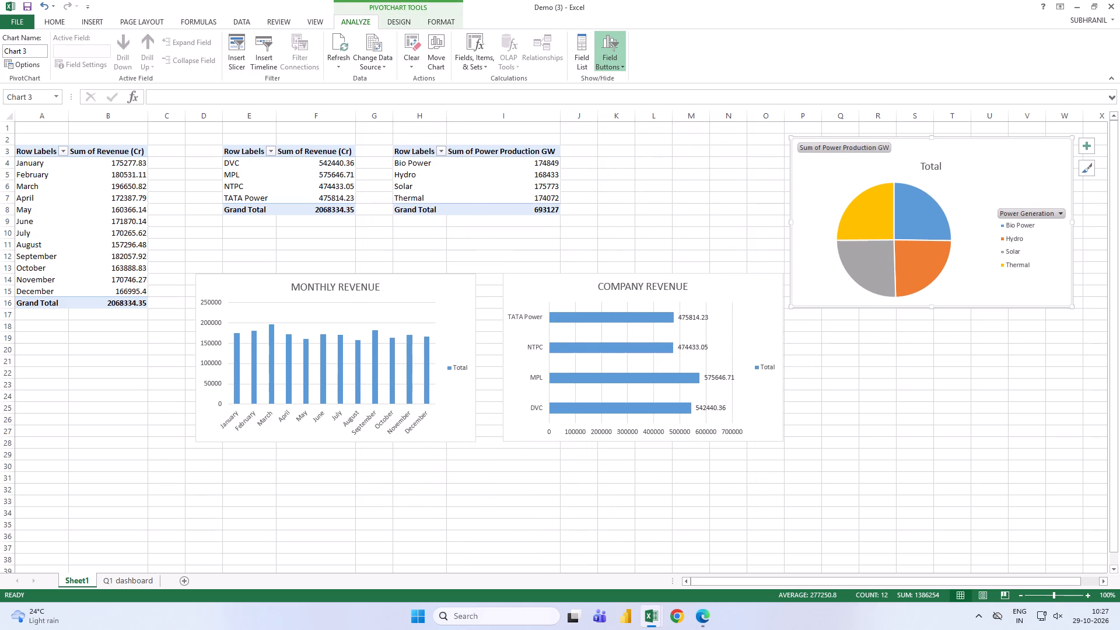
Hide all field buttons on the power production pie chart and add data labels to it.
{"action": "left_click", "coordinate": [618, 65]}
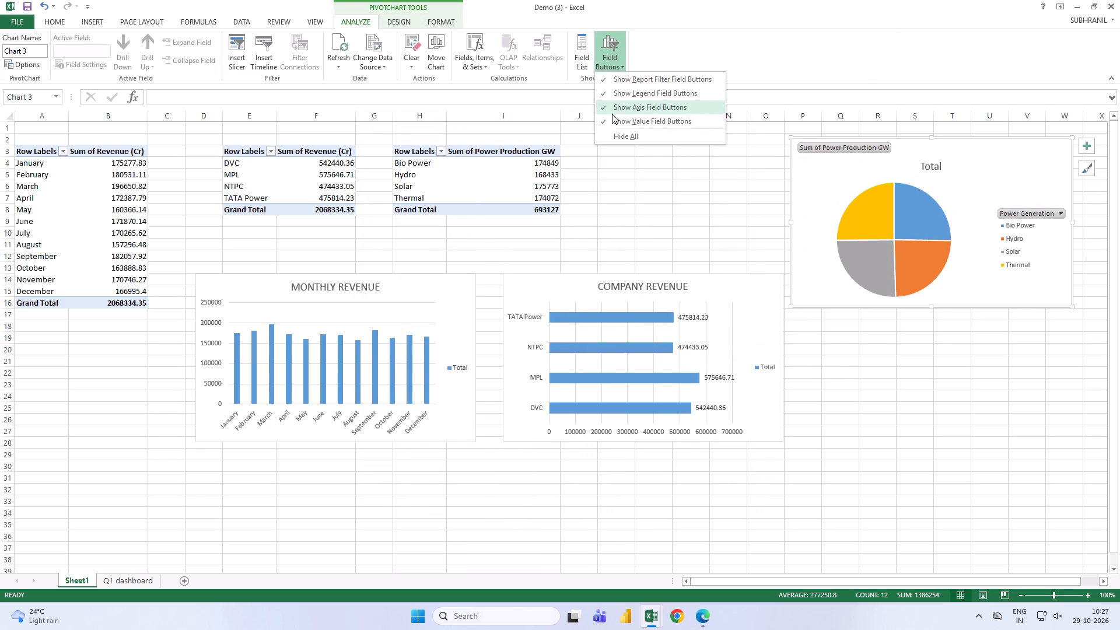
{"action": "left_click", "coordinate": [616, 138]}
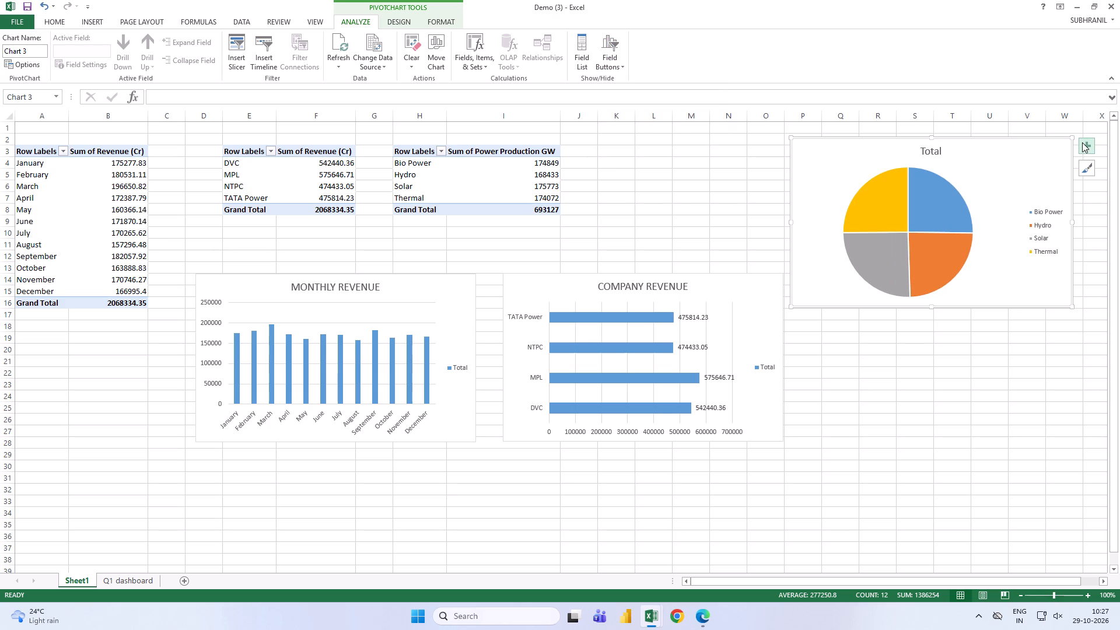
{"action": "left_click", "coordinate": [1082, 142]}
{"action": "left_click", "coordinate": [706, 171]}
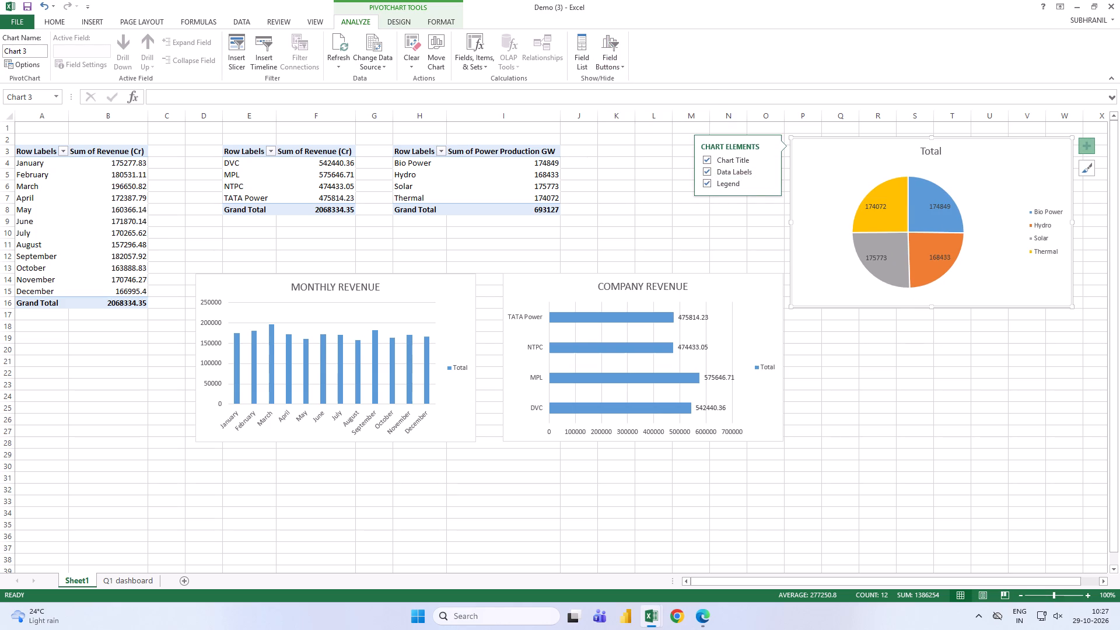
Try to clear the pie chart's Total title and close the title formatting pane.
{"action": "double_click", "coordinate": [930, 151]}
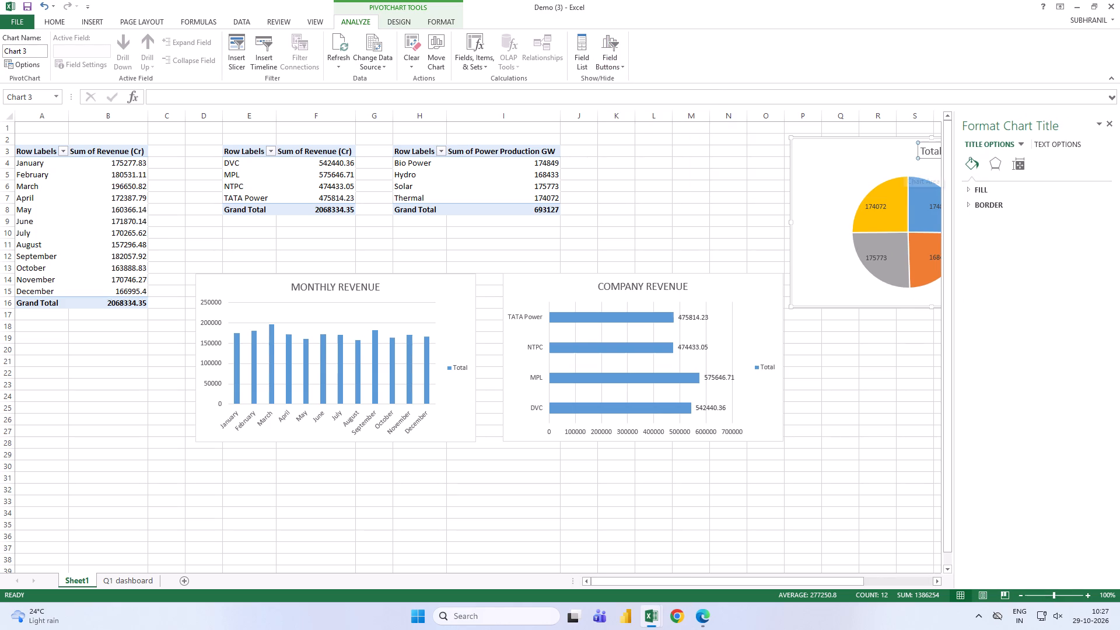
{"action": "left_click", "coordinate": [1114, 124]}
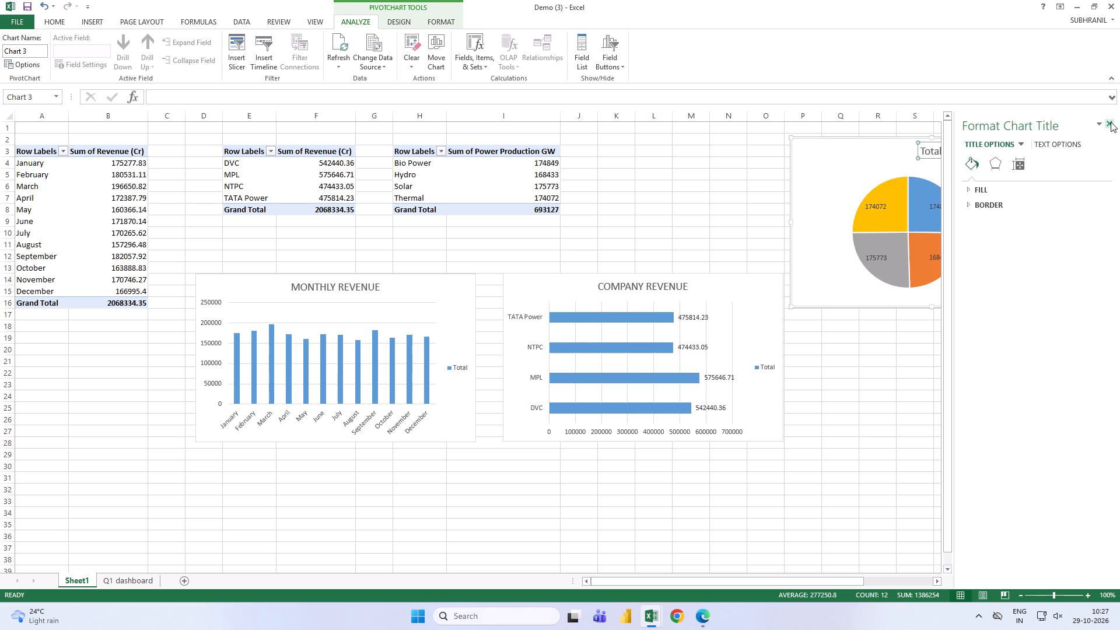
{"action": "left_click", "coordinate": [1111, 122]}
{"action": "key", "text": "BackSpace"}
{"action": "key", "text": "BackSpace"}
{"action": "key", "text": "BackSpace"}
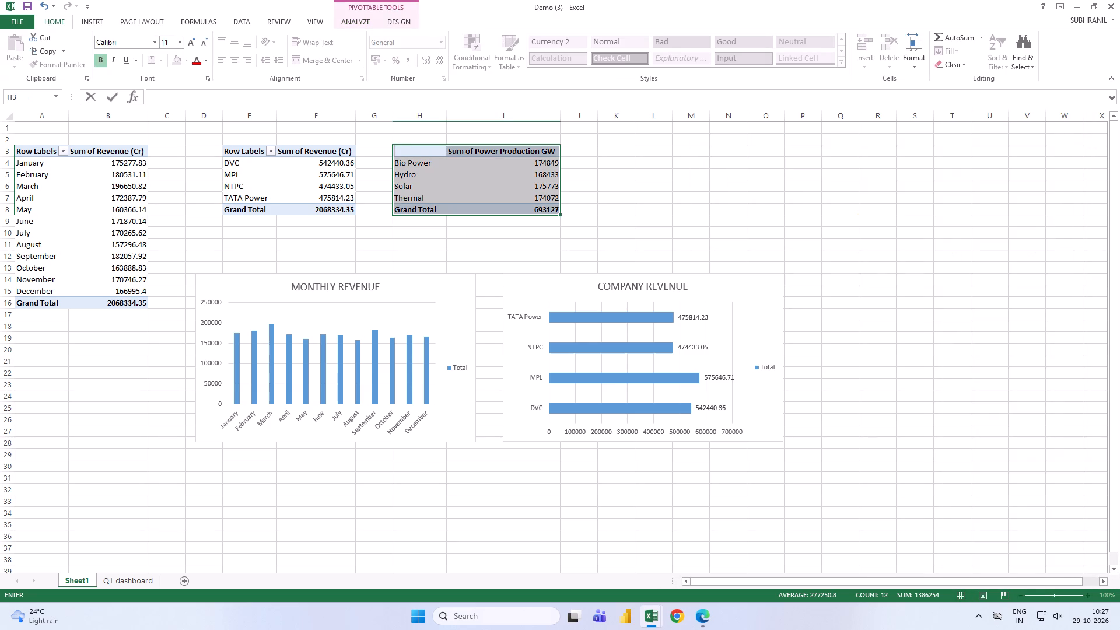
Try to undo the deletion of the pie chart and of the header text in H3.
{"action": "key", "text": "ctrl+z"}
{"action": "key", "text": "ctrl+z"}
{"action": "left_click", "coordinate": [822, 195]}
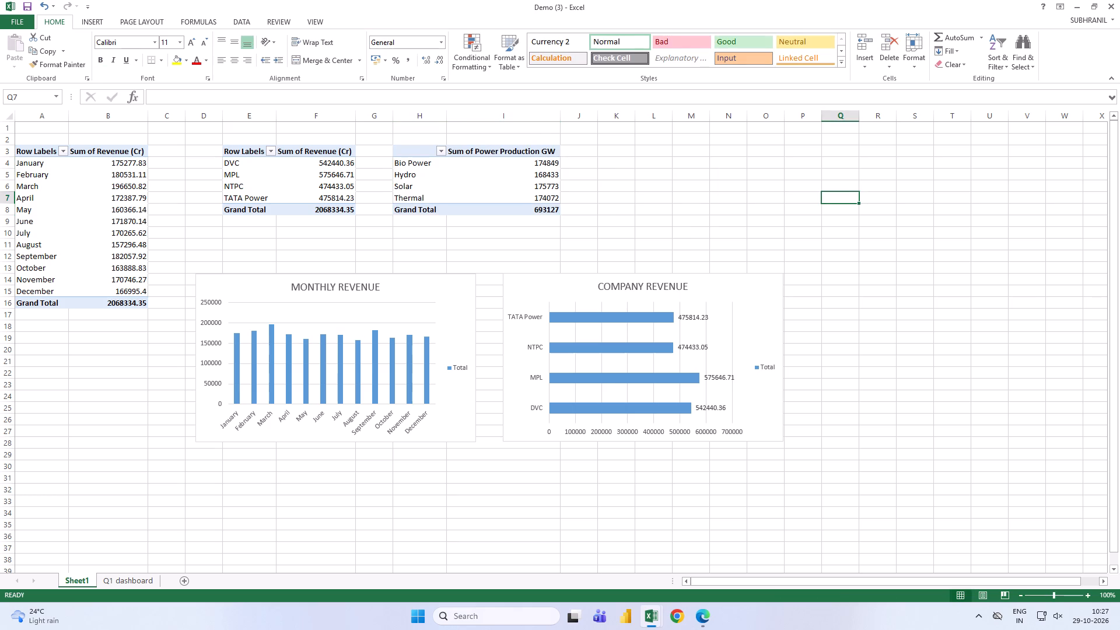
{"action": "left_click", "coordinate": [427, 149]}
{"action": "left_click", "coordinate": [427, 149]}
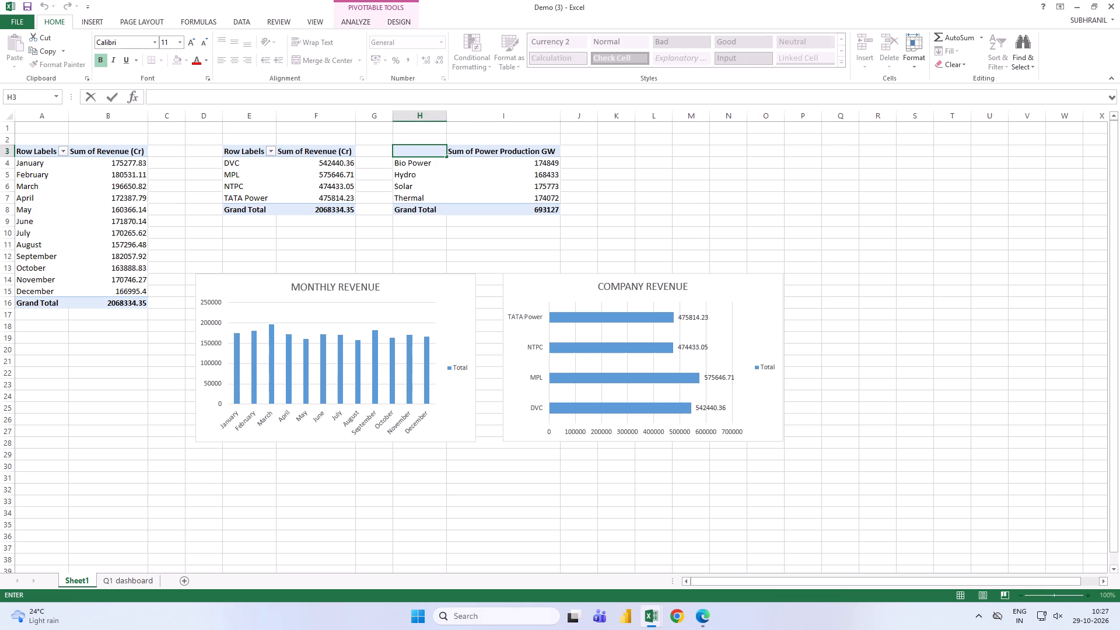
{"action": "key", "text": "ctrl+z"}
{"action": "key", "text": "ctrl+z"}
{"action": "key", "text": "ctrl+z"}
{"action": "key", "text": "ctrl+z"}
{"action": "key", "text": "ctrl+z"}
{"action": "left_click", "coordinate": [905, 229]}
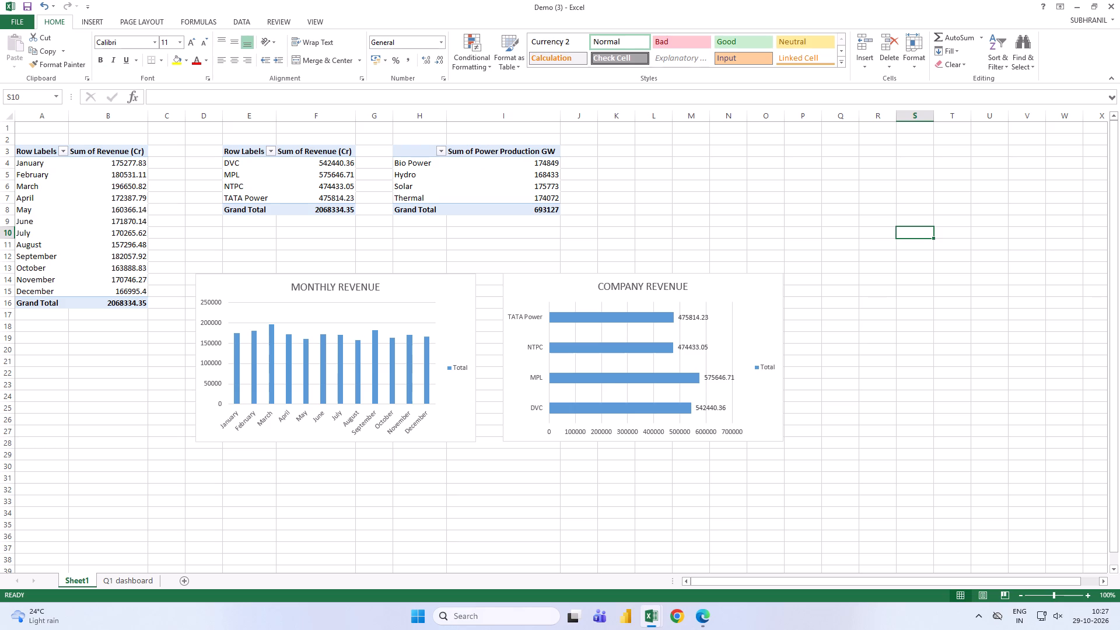
Insert a pie PivotChart from the power production PivotTable in H3:I8 and place it around columns O to W, starting at row 2.
{"action": "left_click_drag", "start_coordinate": [411, 147], "coordinate": [495, 199]}
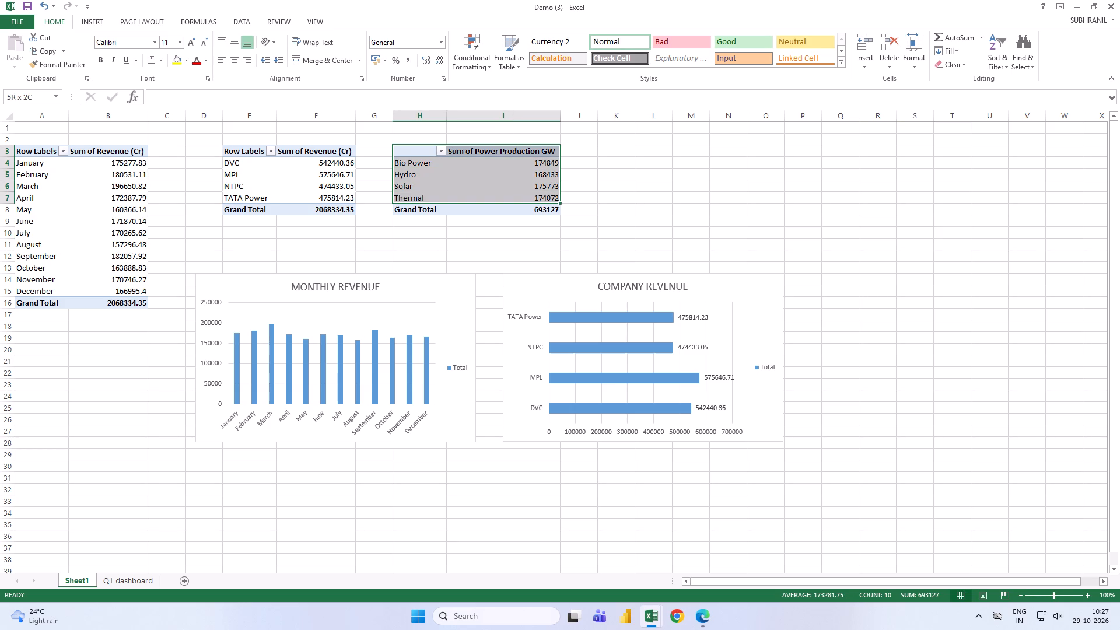
{"action": "left_click_drag", "start_coordinate": [495, 199], "coordinate": [495, 207]}
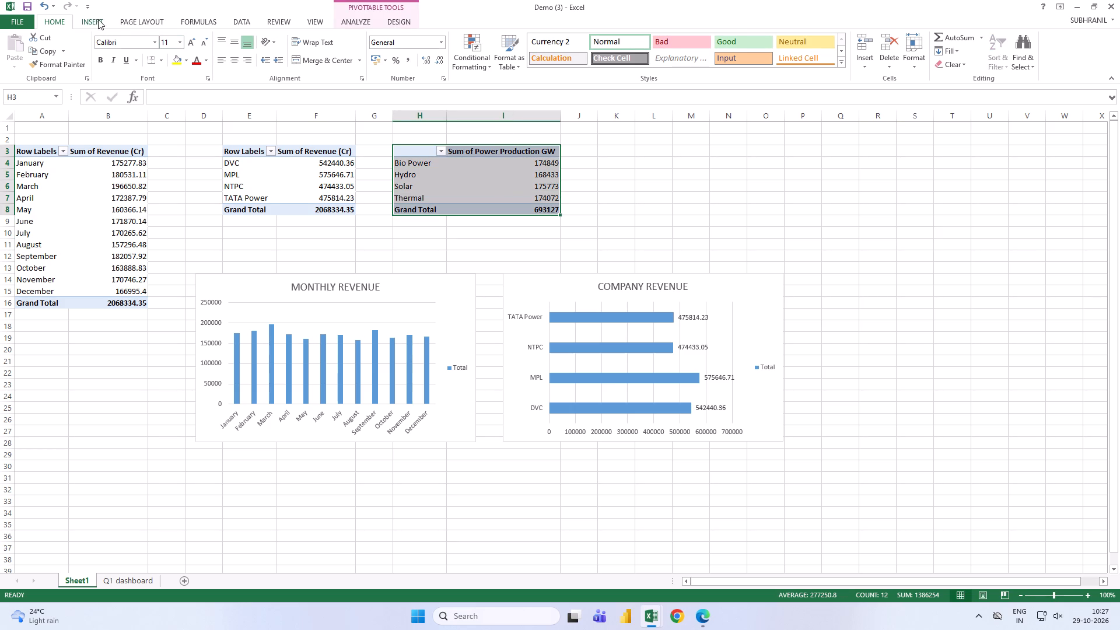
{"action": "left_click", "coordinate": [98, 19]}
{"action": "left_click", "coordinate": [405, 54]}
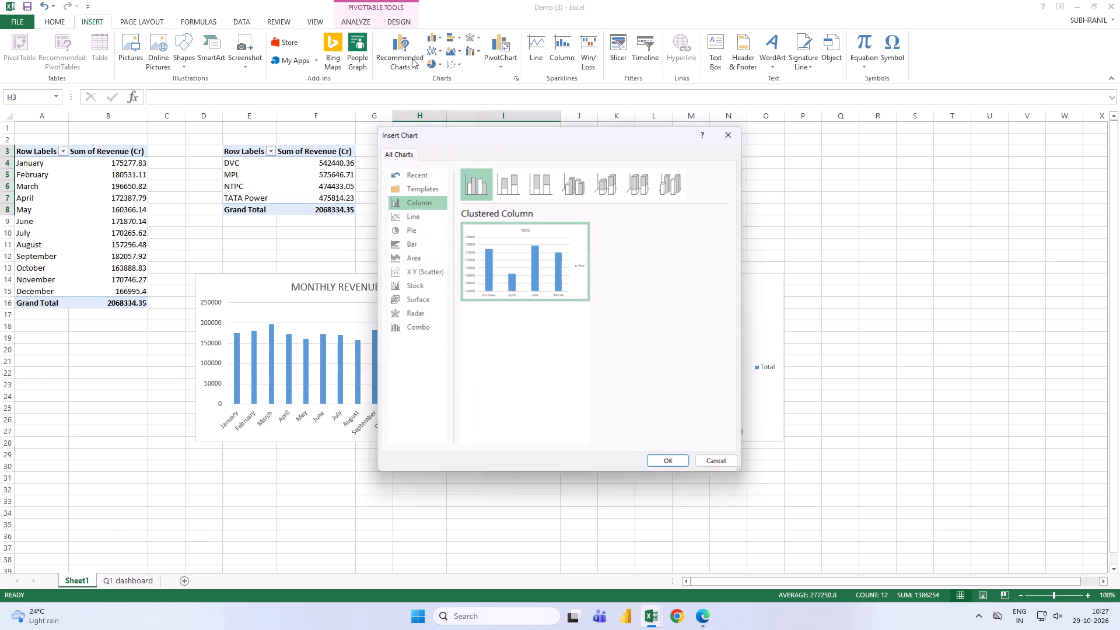
{"action": "left_click", "coordinate": [416, 232]}
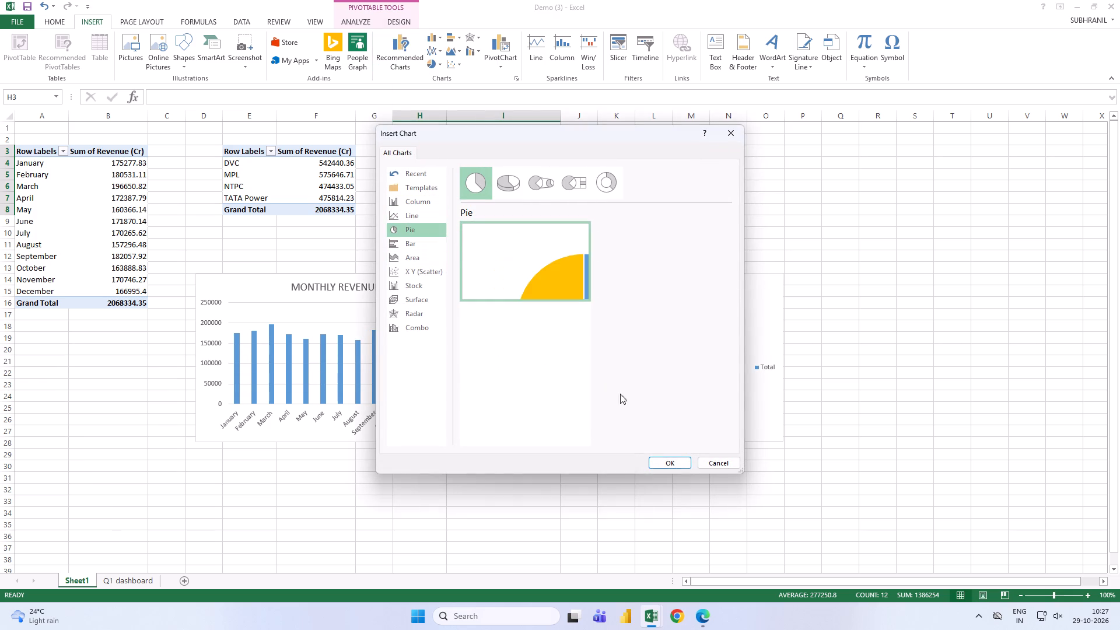
{"action": "left_click", "coordinate": [660, 463]}
{"action": "left_click_drag", "start_coordinate": [590, 293], "coordinate": [878, 209]}
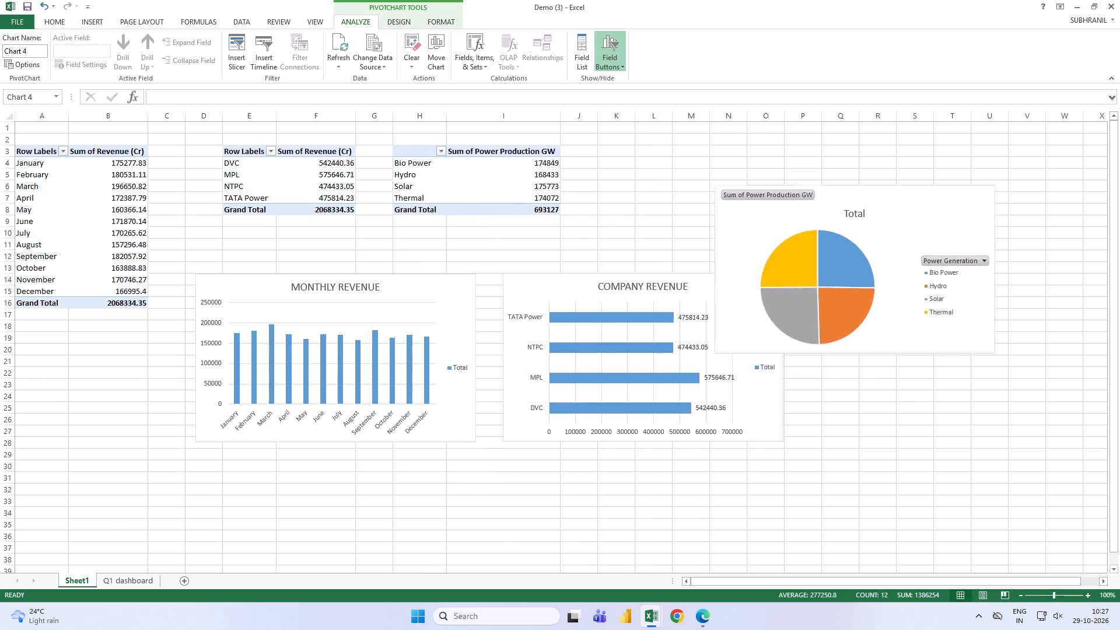
{"action": "left_click_drag", "start_coordinate": [878, 209], "coordinate": [929, 164]}
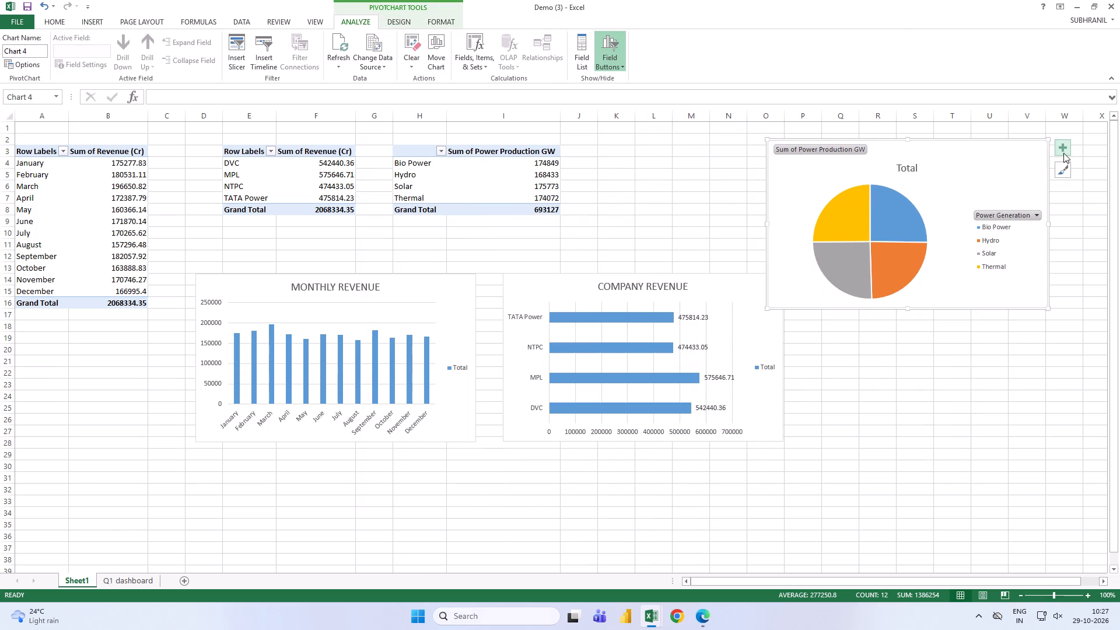
Add data labels to the new pie chart and hide all its field buttons.
{"action": "left_click", "coordinate": [1063, 153]}
{"action": "left_click", "coordinate": [722, 170]}
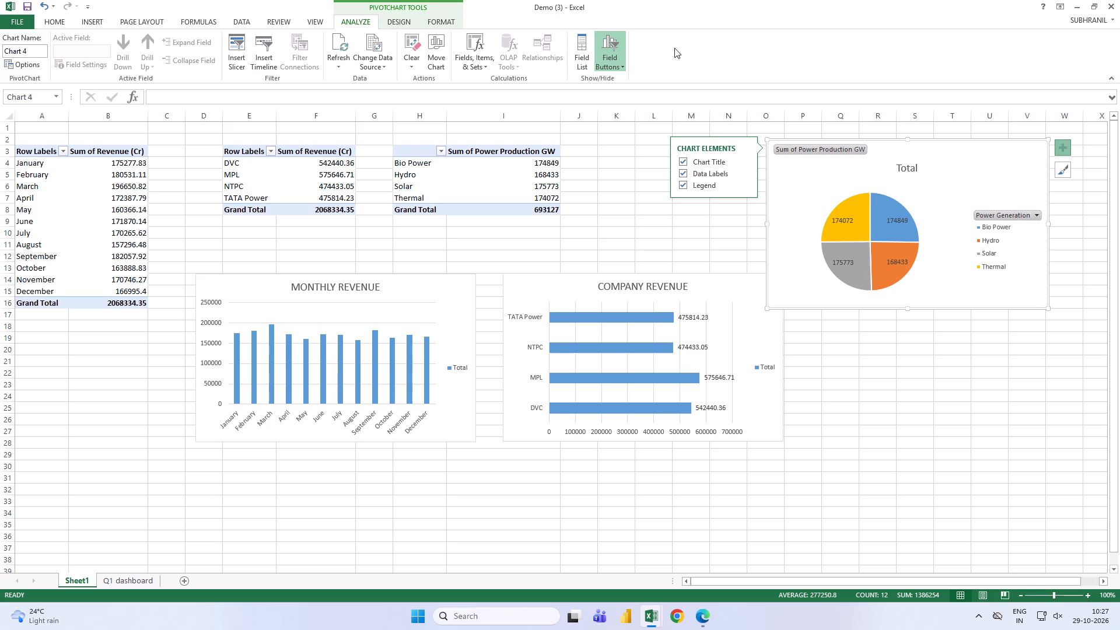
{"action": "left_click", "coordinate": [617, 65]}
{"action": "left_click", "coordinate": [621, 135]}
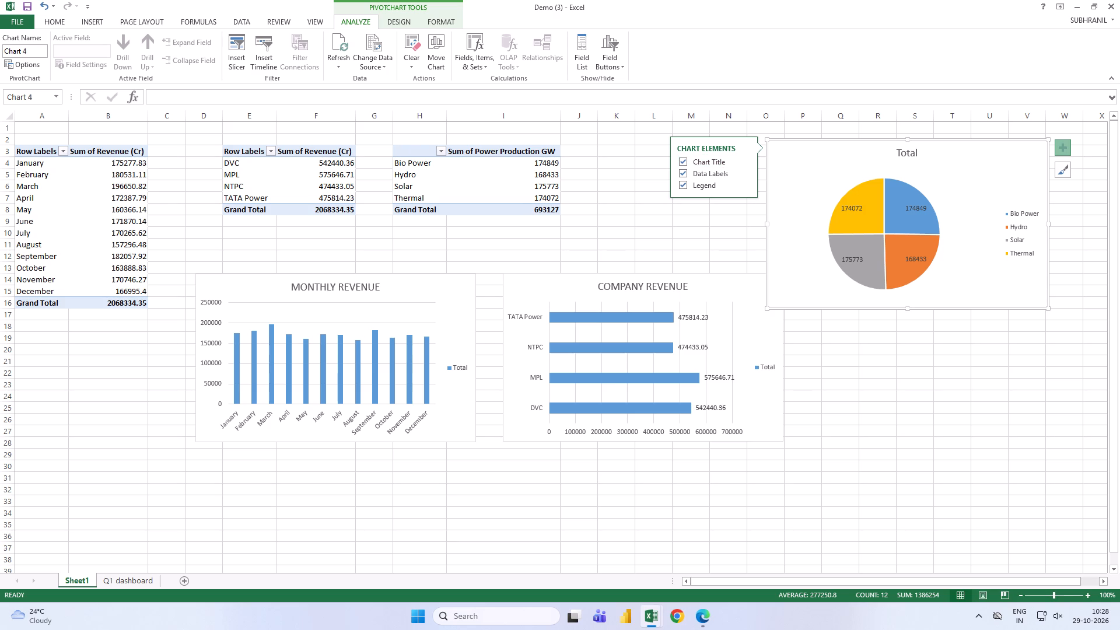
Insert Year, Month and Company slicers for the power production pie chart.
{"action": "left_click", "coordinate": [360, 20]}
{"action": "left_click", "coordinate": [234, 50]}
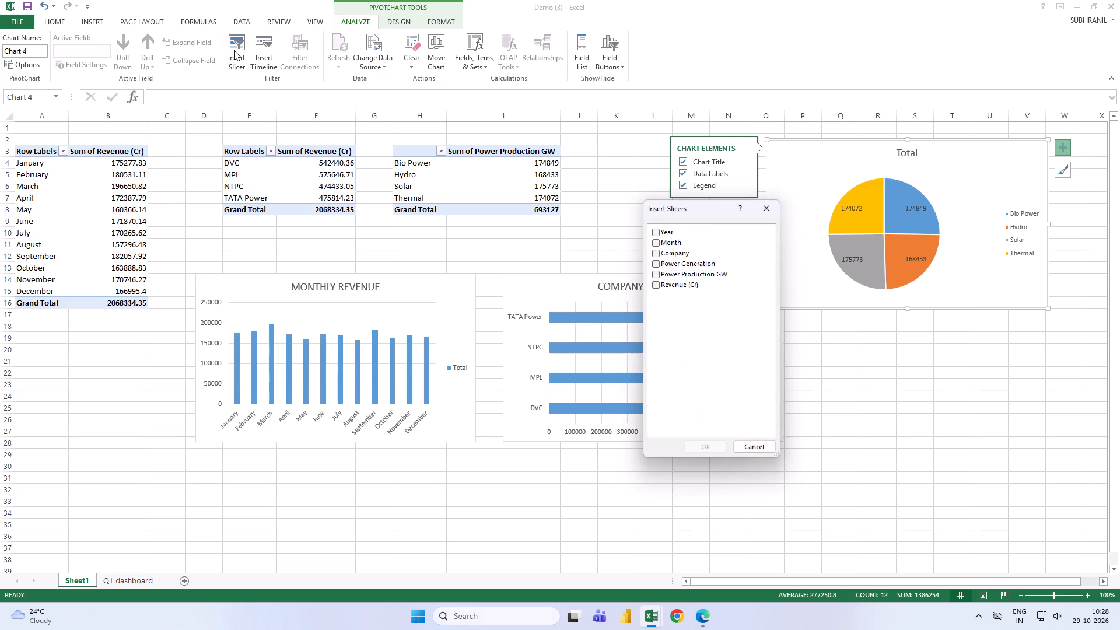
{"action": "left_click", "coordinate": [656, 233]}
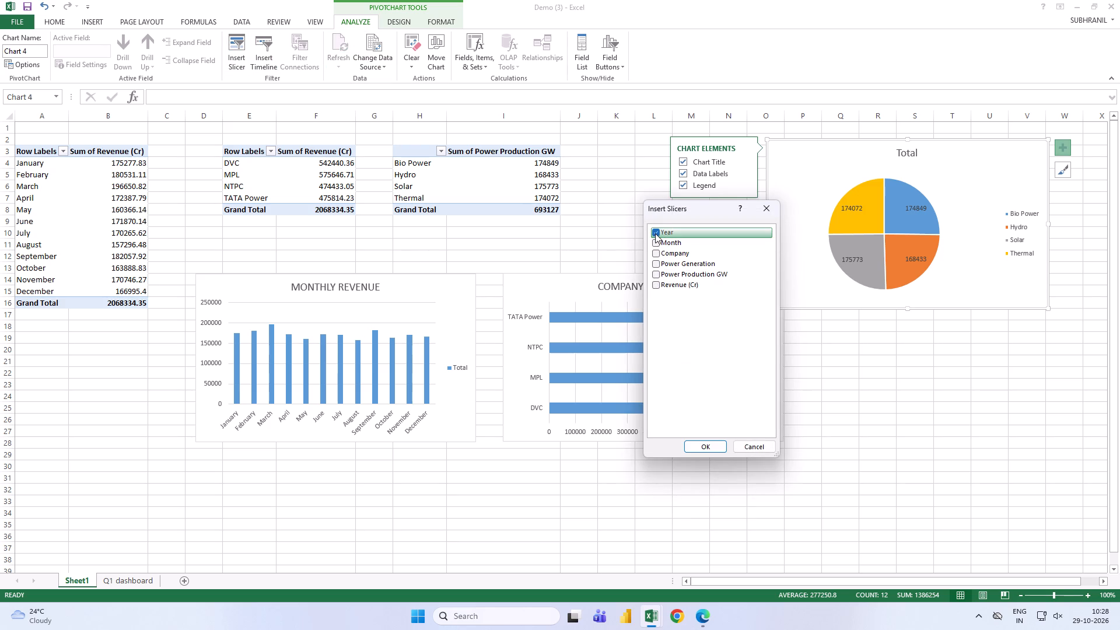
{"action": "left_click", "coordinate": [655, 233]}
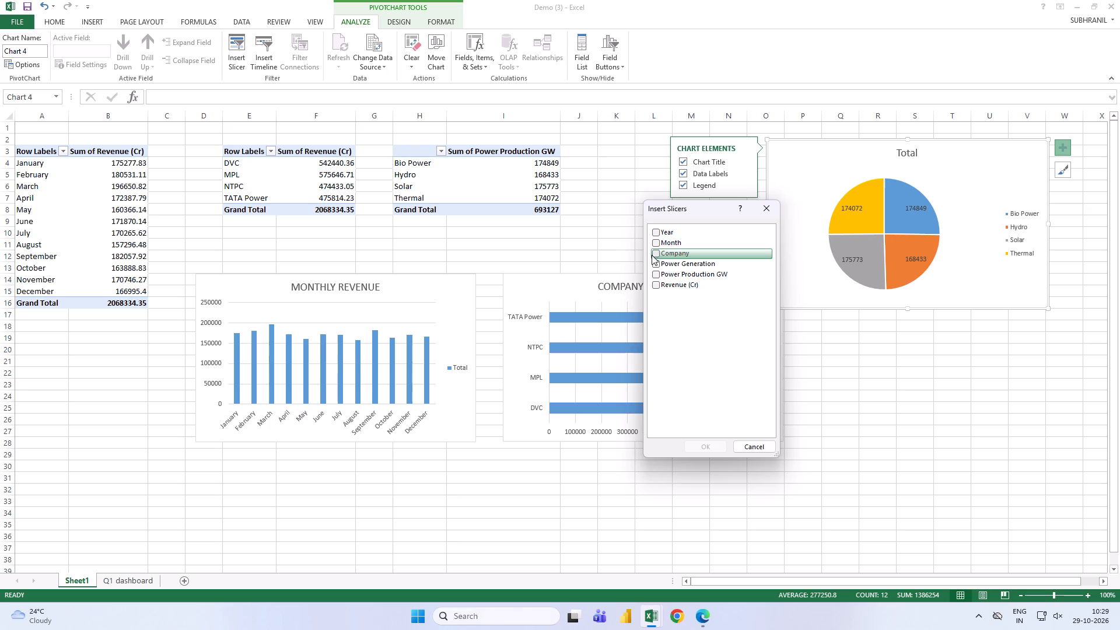
{"action": "left_click", "coordinate": [658, 235]}
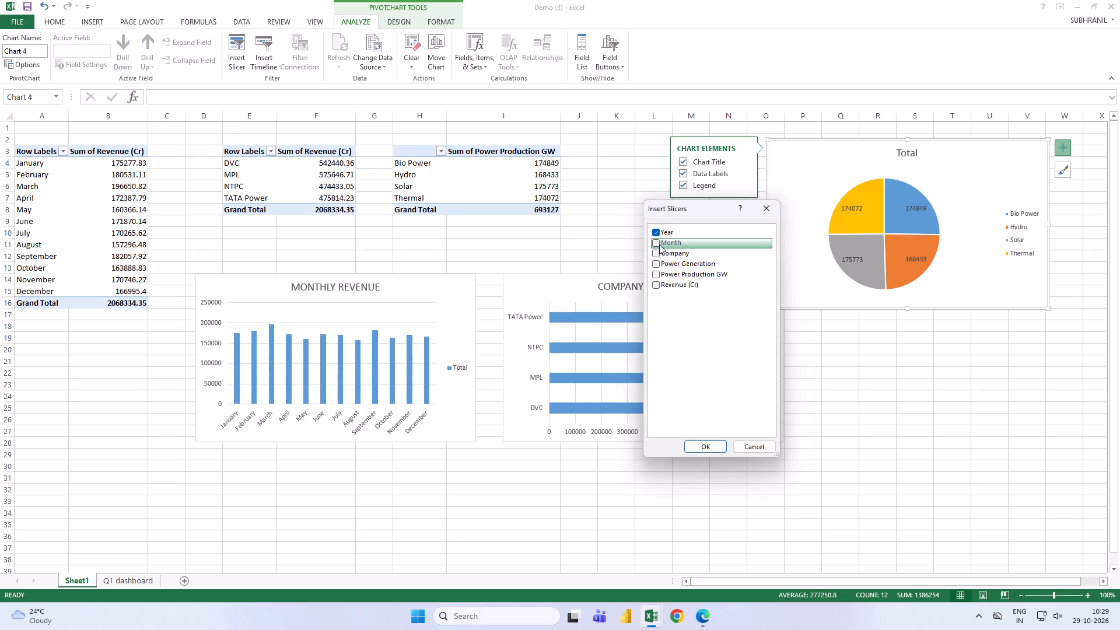
{"action": "left_click", "coordinate": [659, 244]}
{"action": "left_click", "coordinate": [659, 254]}
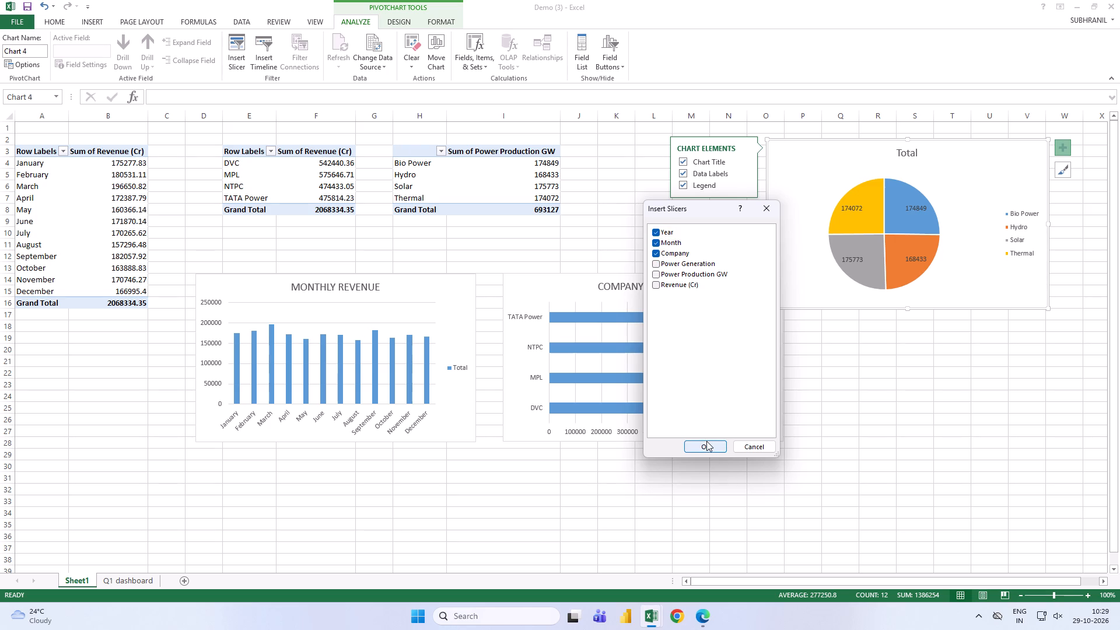
{"action": "left_click", "coordinate": [707, 447]}
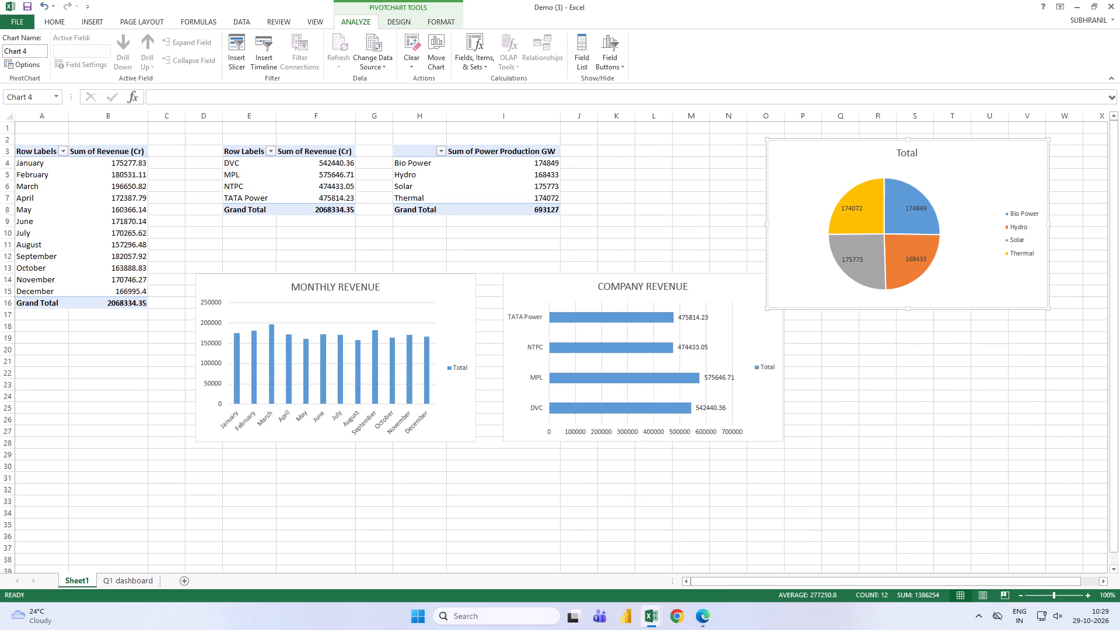
Place the Month and Company slicers side by side below the pie chart, and the Year slicer between the power production PivotTable and the pie.
{"action": "left_click_drag", "start_coordinate": [602, 311], "coordinate": [937, 344]}
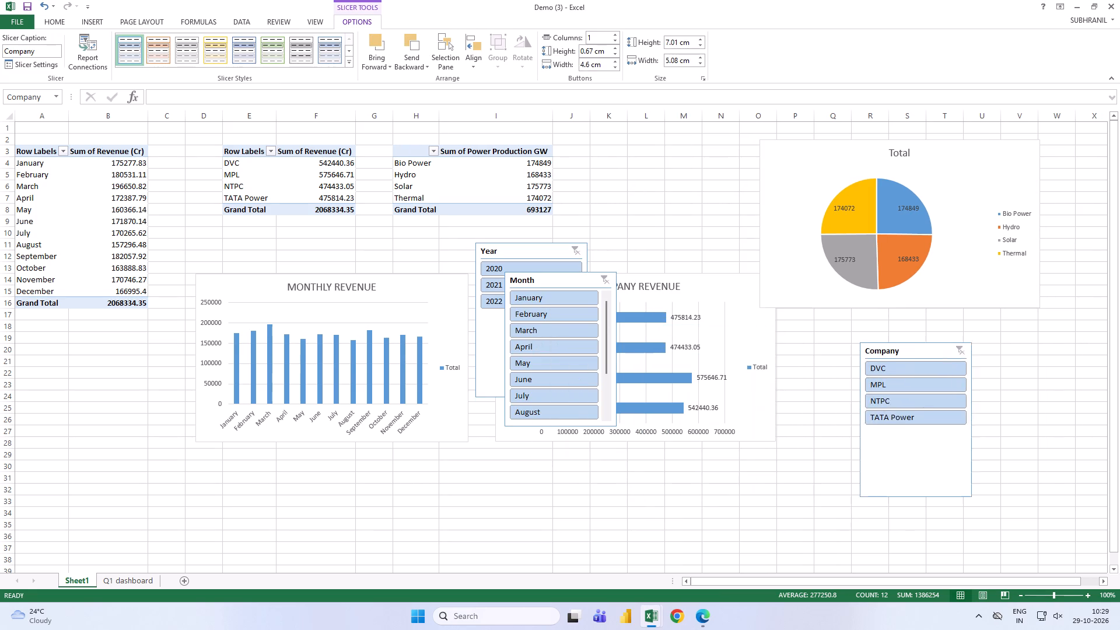
{"action": "left_click_drag", "start_coordinate": [937, 344], "coordinate": [1023, 321]}
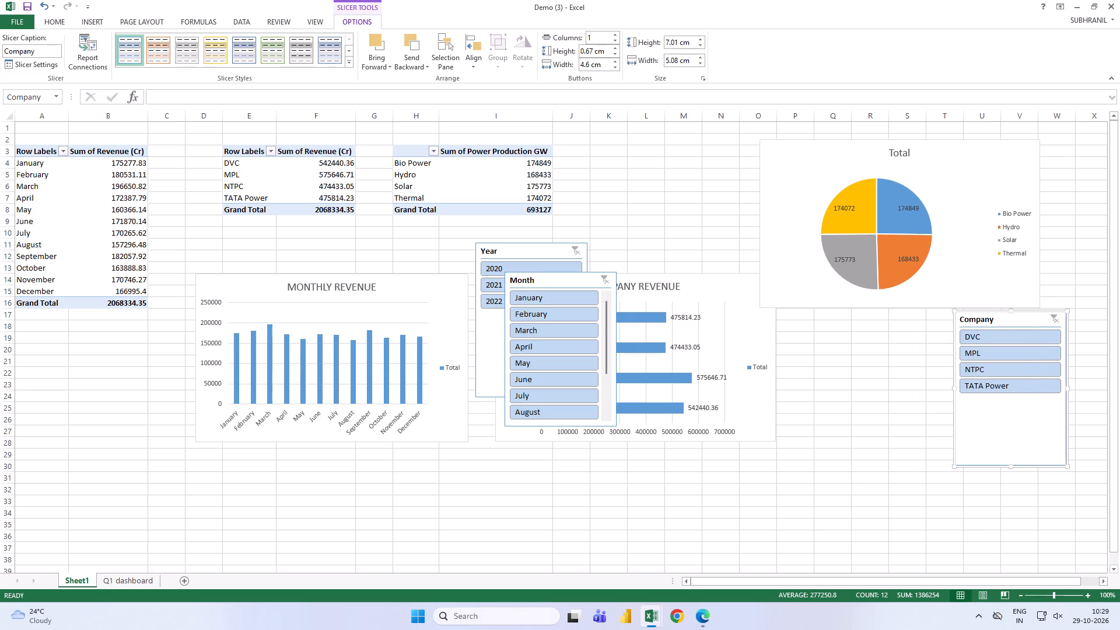
{"action": "left_click_drag", "start_coordinate": [562, 278], "coordinate": [894, 321]}
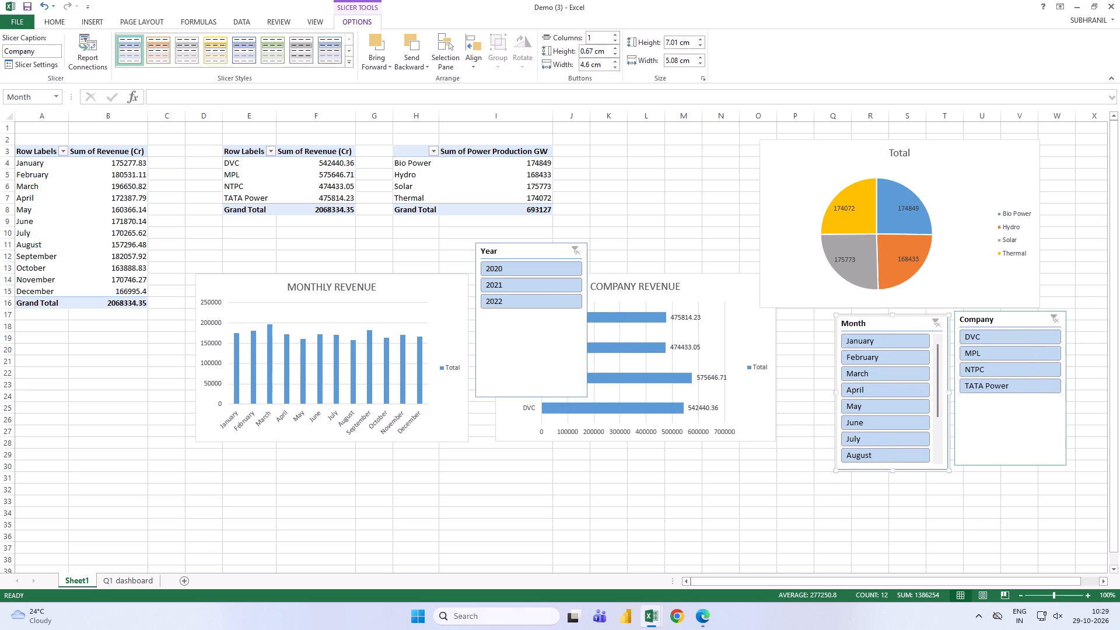
{"action": "left_click_drag", "start_coordinate": [537, 251], "coordinate": [779, 452]}
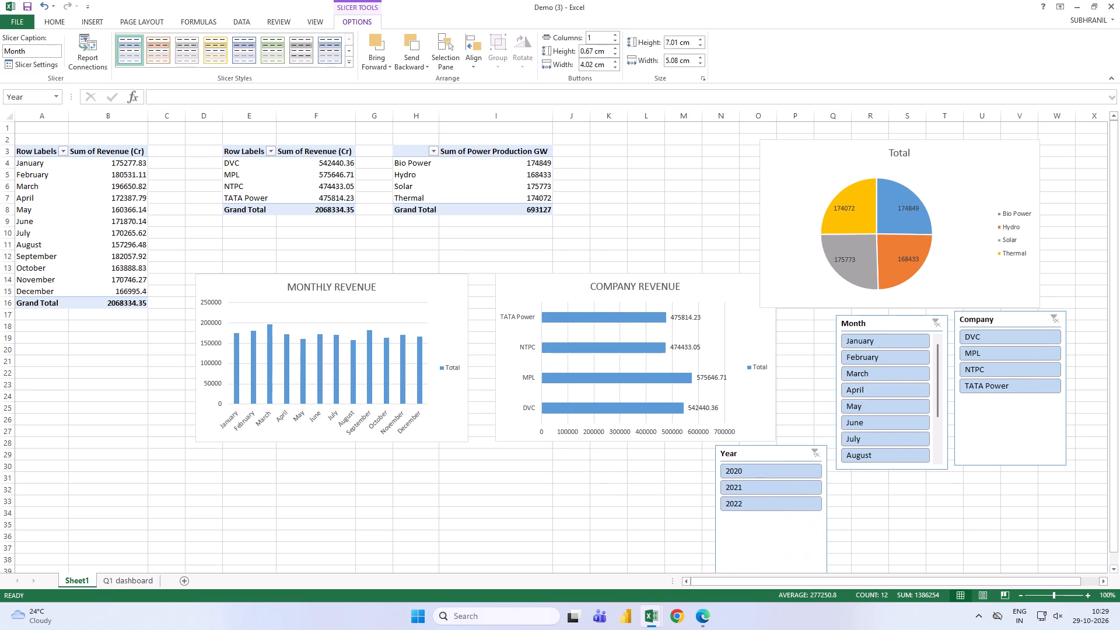
{"action": "left_click_drag", "start_coordinate": [779, 452], "coordinate": [649, 128]}
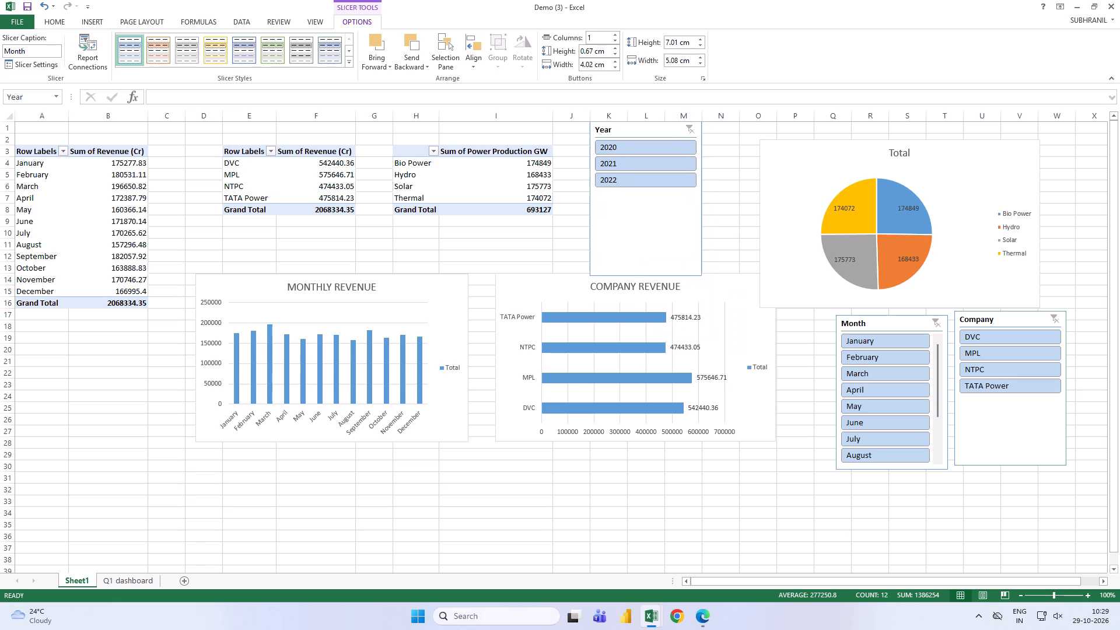
{"action": "left_click_drag", "start_coordinate": [649, 128], "coordinate": [649, 128]}
Move the MONTHLY REVENUE and COMPANY REVENUE charts down to about row 21, side by side below the PivotTables.
{"action": "left_click_drag", "start_coordinate": [395, 292], "coordinate": [324, 373]}
{"action": "left_click_drag", "start_coordinate": [563, 289], "coordinate": [468, 373]}
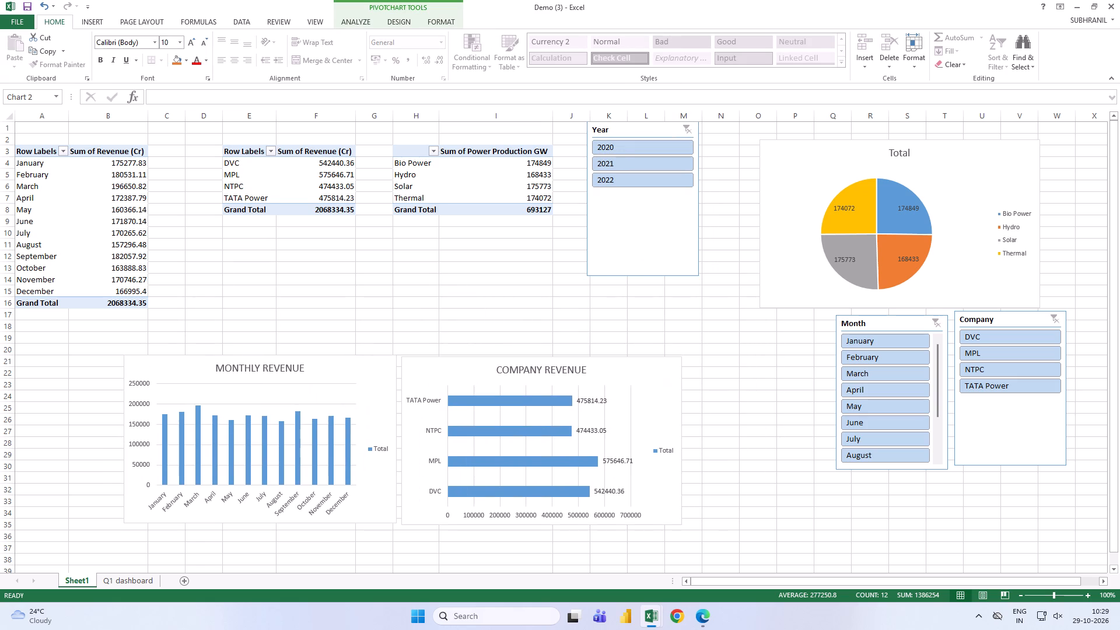
Align the COMPANY REVENUE chart with MONTHLY REVENUE and move the power production pie chart beside them, starting at about row 21.
{"action": "left_click_drag", "start_coordinate": [468, 373], "coordinate": [465, 371]}
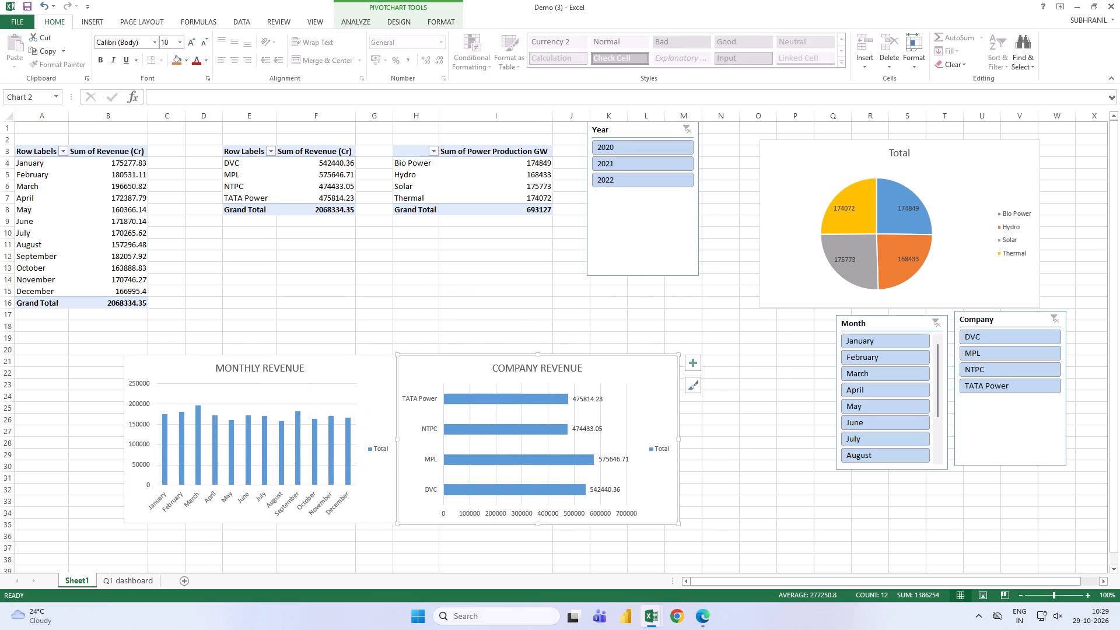
{"action": "left_click_drag", "start_coordinate": [816, 271], "coordinate": [778, 500]}
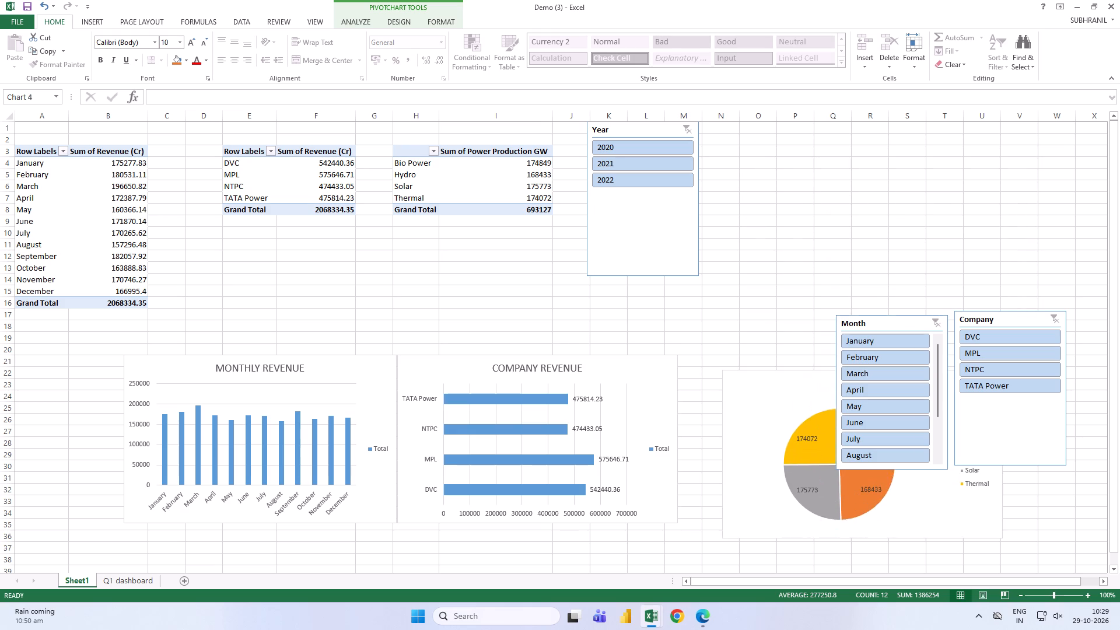
{"action": "left_click_drag", "start_coordinate": [778, 500], "coordinate": [748, 486]}
Move the Month and Company slicers up beside the Year slicer so all three form one row above the charts.
{"action": "left_click_drag", "start_coordinate": [877, 323], "coordinate": [821, 250]}
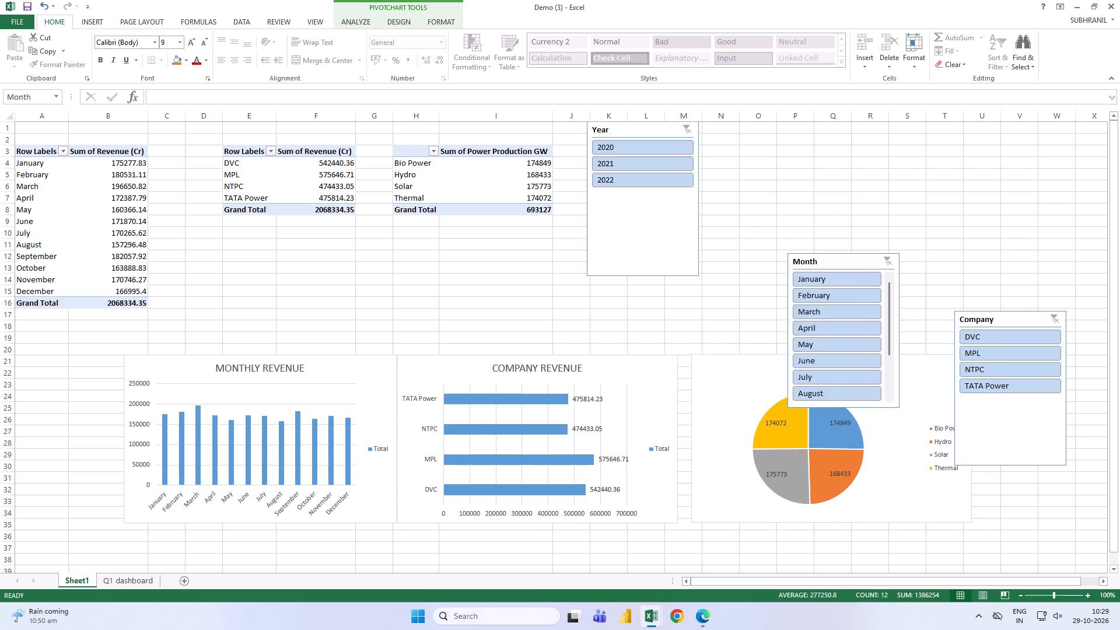
{"action": "left_click_drag", "start_coordinate": [821, 250], "coordinate": [744, 134]}
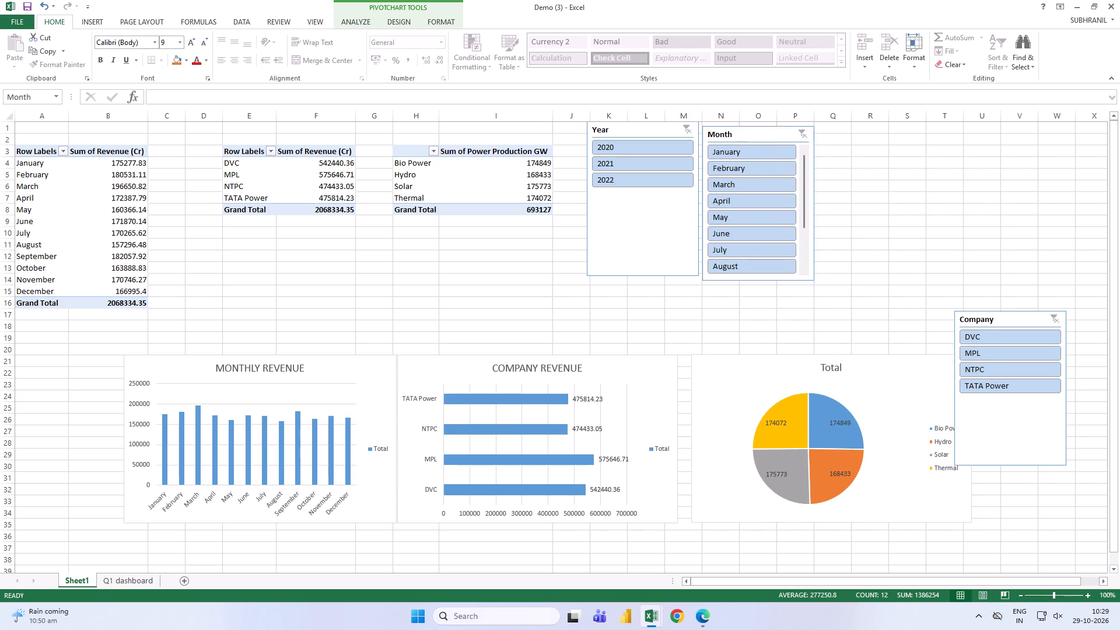
{"action": "left_click_drag", "start_coordinate": [744, 134], "coordinate": [744, 132]}
{"action": "left_click_drag", "start_coordinate": [1003, 320], "coordinate": [909, 203]}
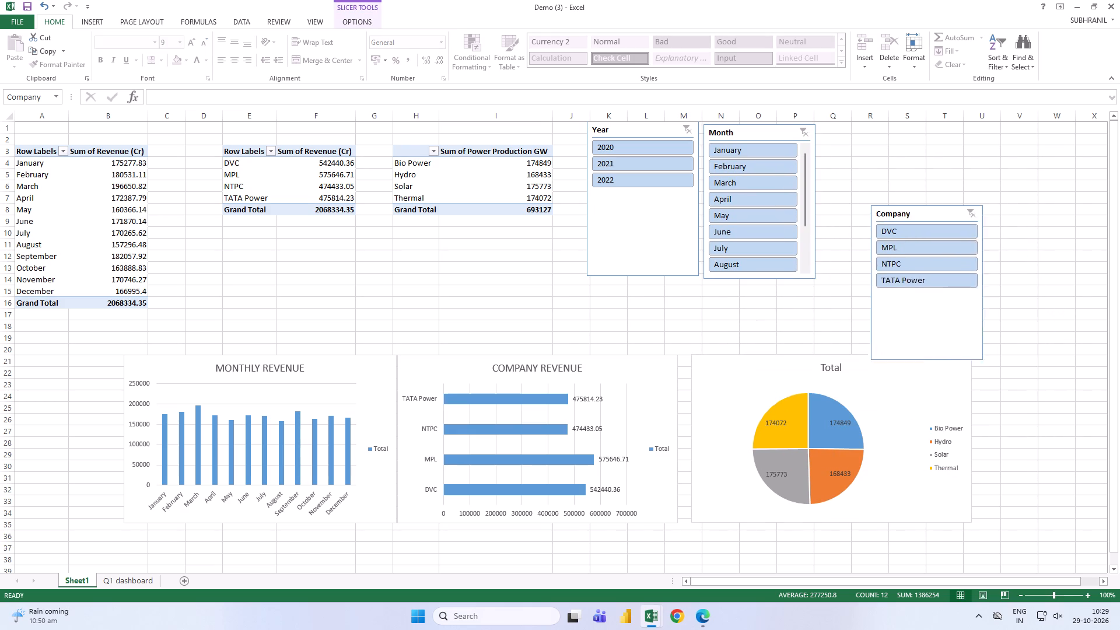
{"action": "left_click_drag", "start_coordinate": [909, 203], "coordinate": [873, 135]}
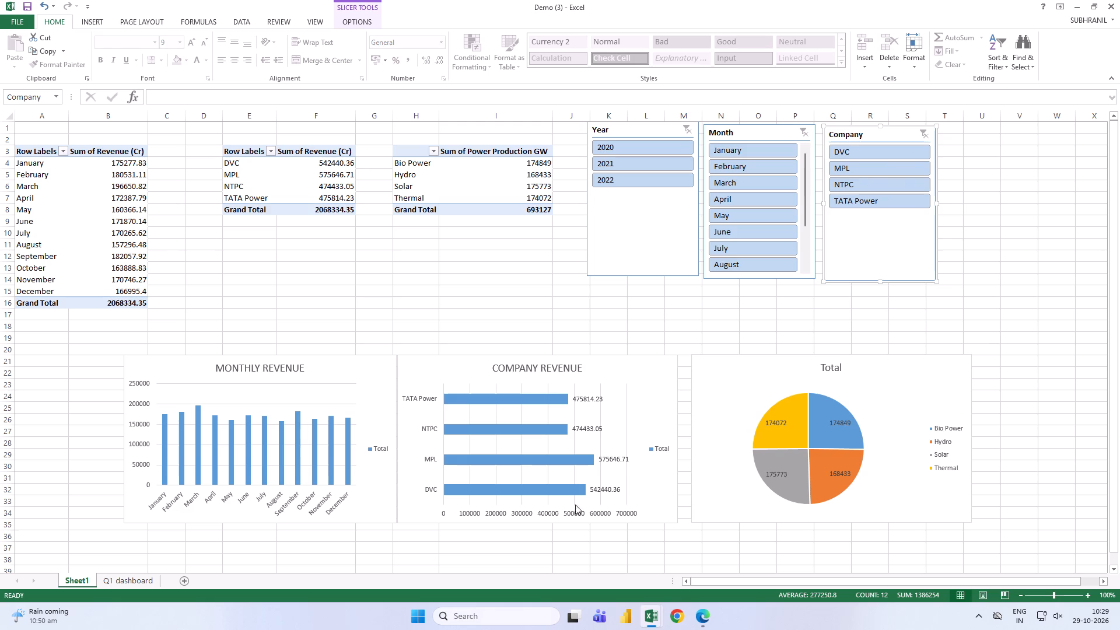
Add a new blank worksheet after Sheet1 for the dashboard.
{"action": "left_click", "coordinate": [188, 579]}
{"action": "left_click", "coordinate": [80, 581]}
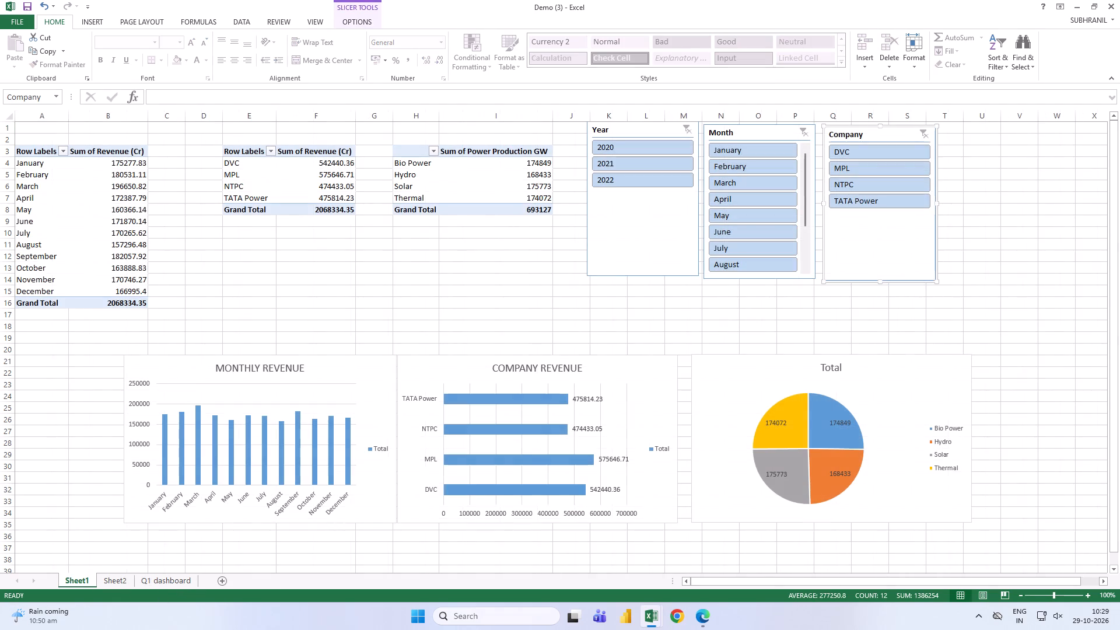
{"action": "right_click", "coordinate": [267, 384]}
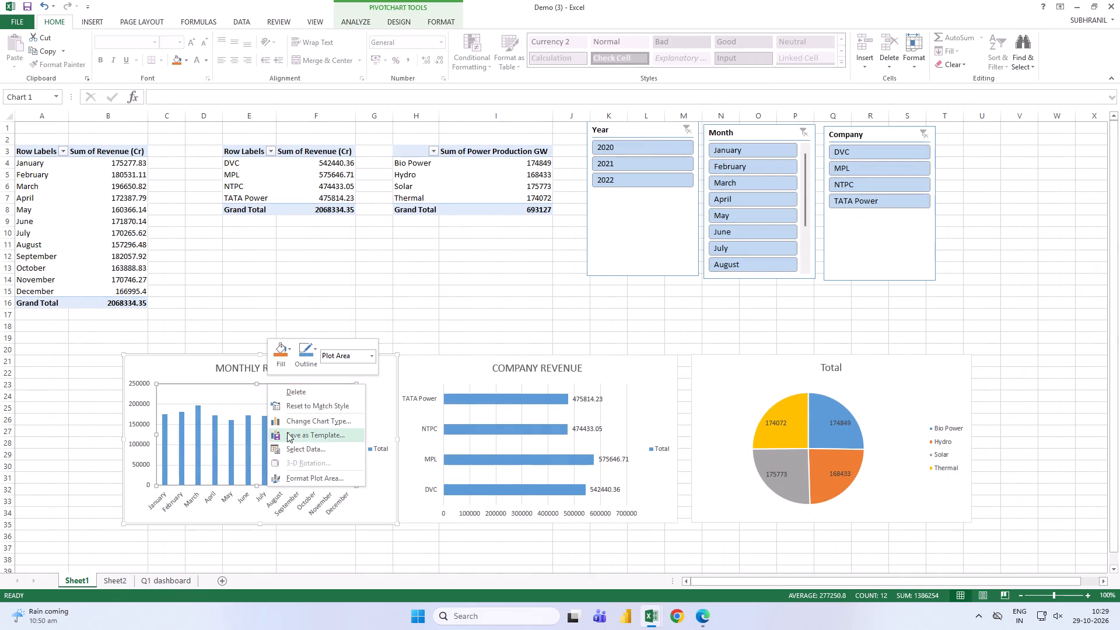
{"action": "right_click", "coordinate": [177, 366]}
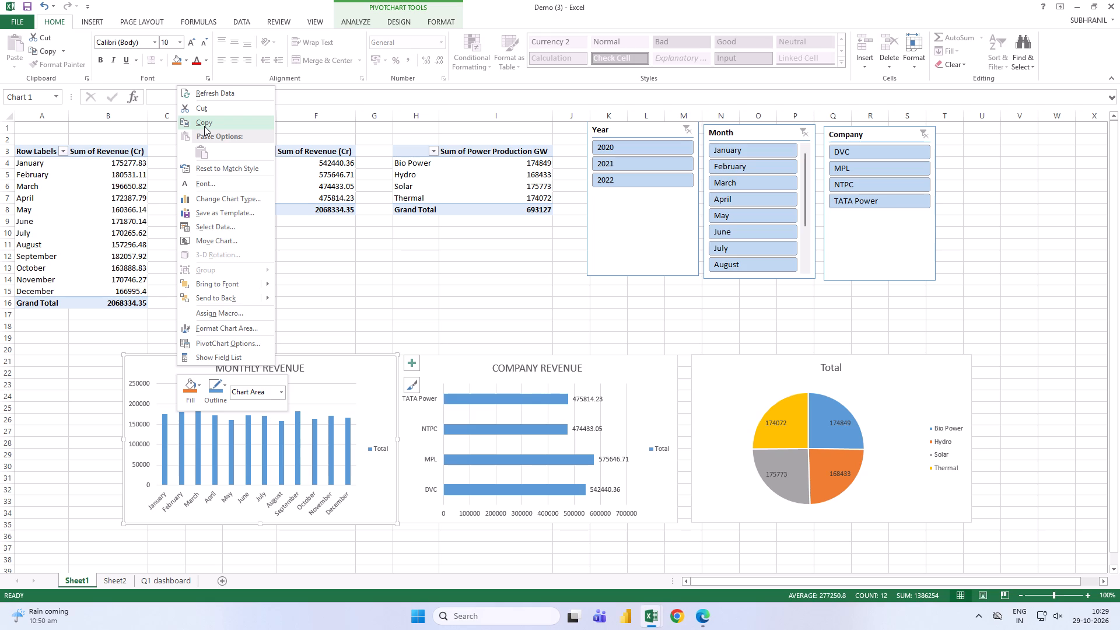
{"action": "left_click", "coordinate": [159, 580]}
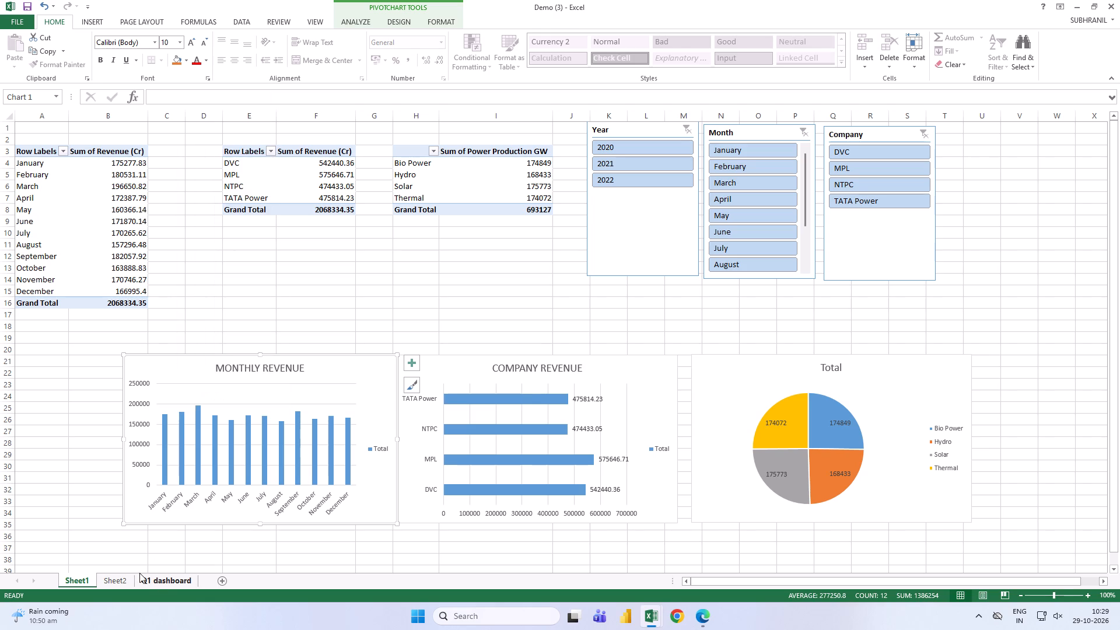
Hide the gridlines on Sheet2.
{"action": "left_click", "coordinate": [125, 586]}
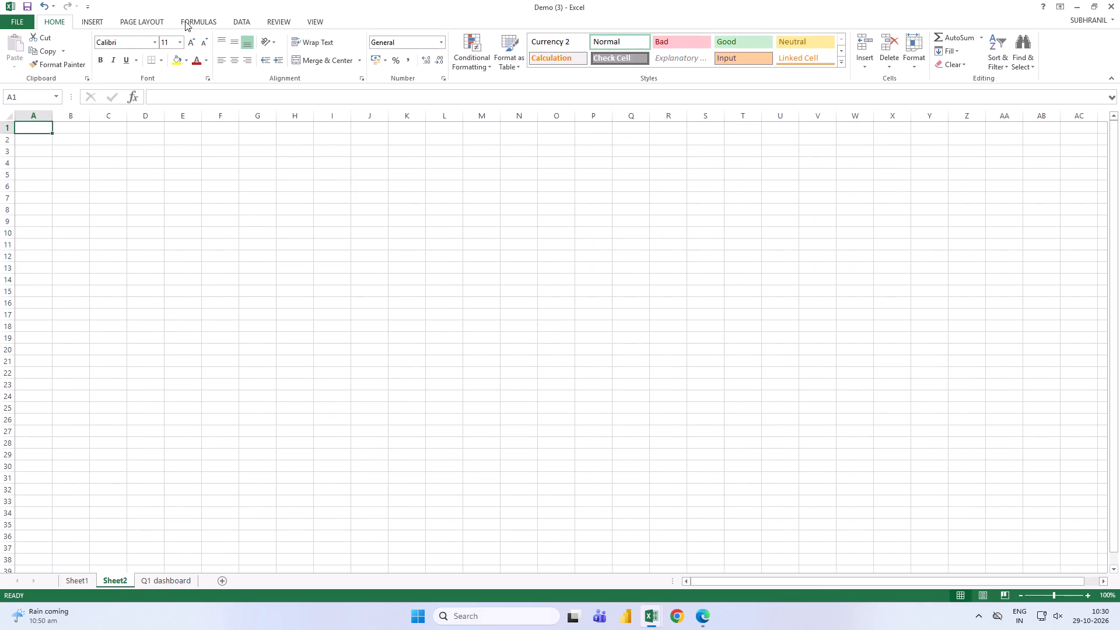
{"action": "left_click", "coordinate": [311, 23]}
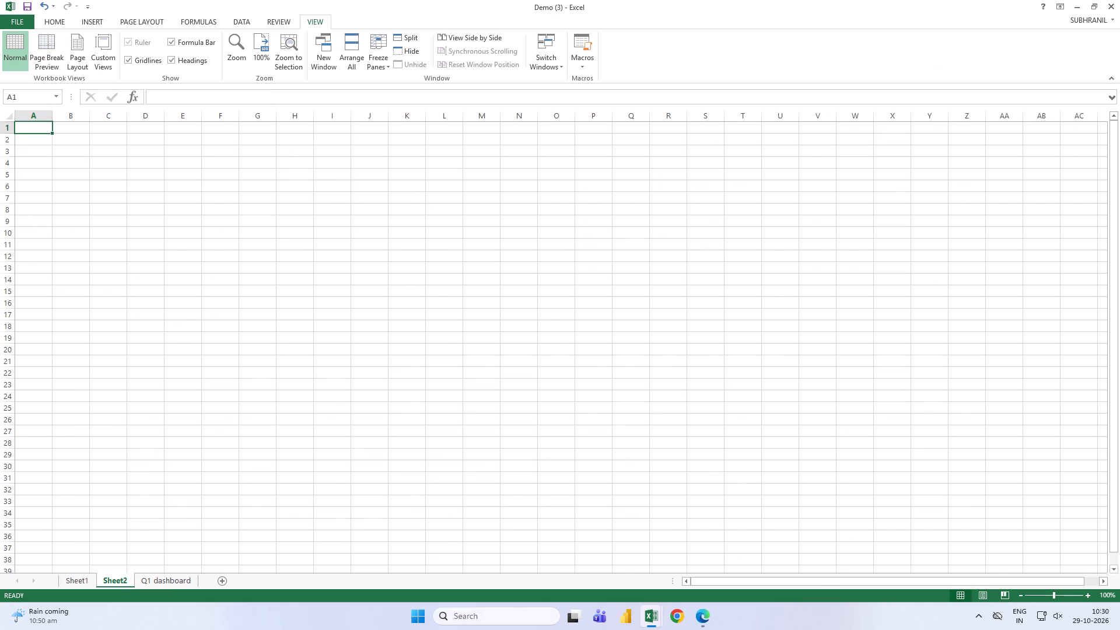
{"action": "left_click", "coordinate": [127, 56]}
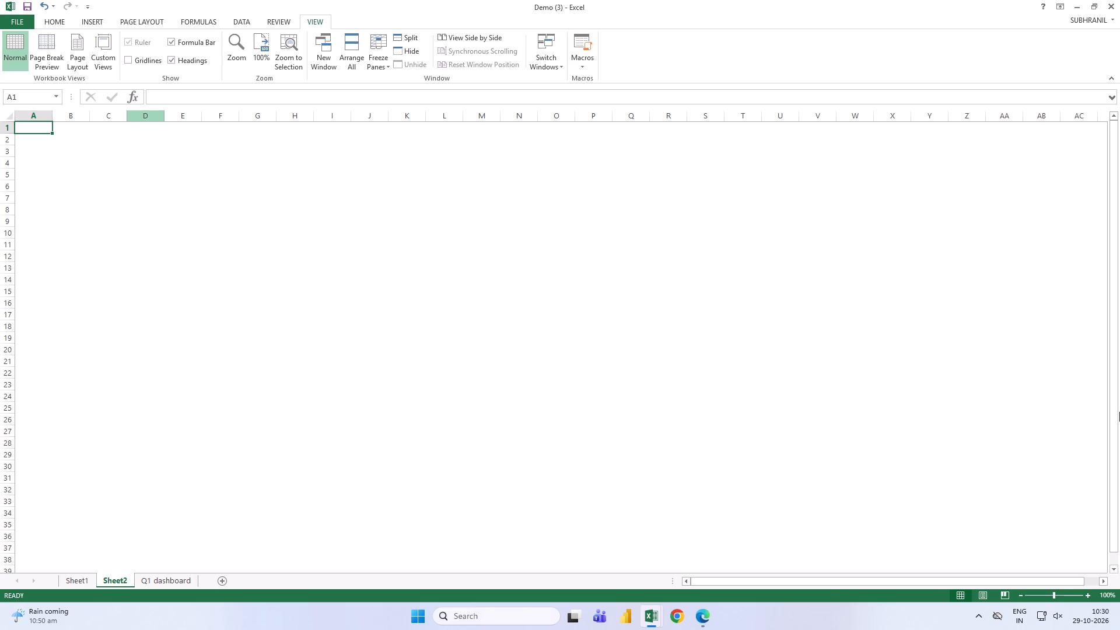
Copy the MONTHLY REVENUE chart from Sheet1 into Sheet2 and place it around columns B to I, starting at about row 18.
{"action": "left_click", "coordinate": [84, 587]}
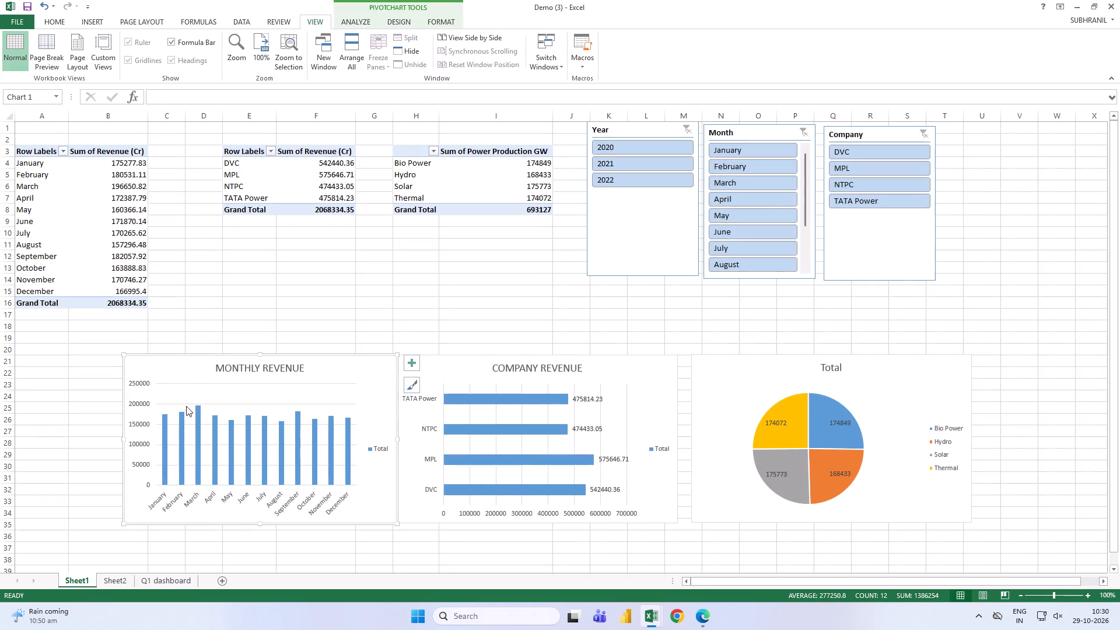
{"action": "right_click", "coordinate": [191, 369]}
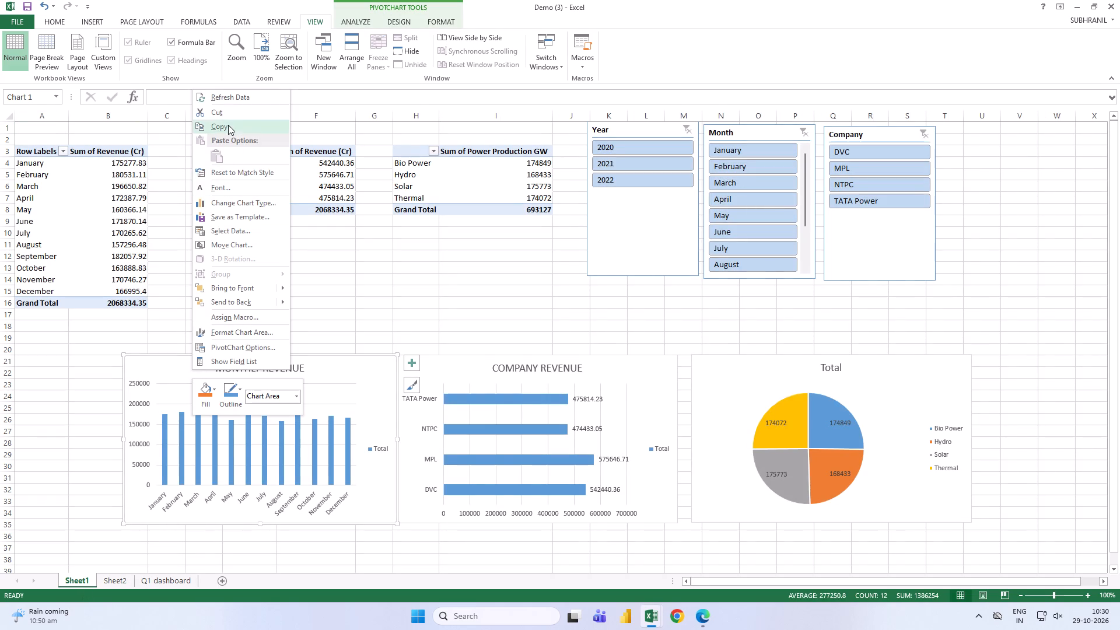
{"action": "left_click", "coordinate": [228, 125]}
{"action": "left_click", "coordinate": [124, 582]}
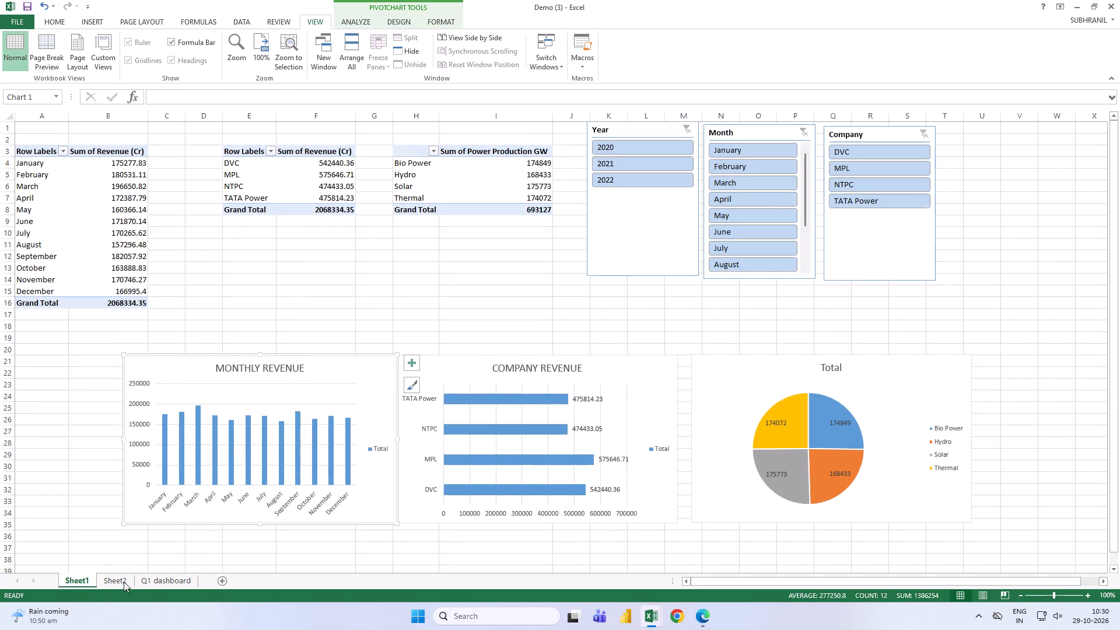
{"action": "right_click", "coordinate": [100, 229]}
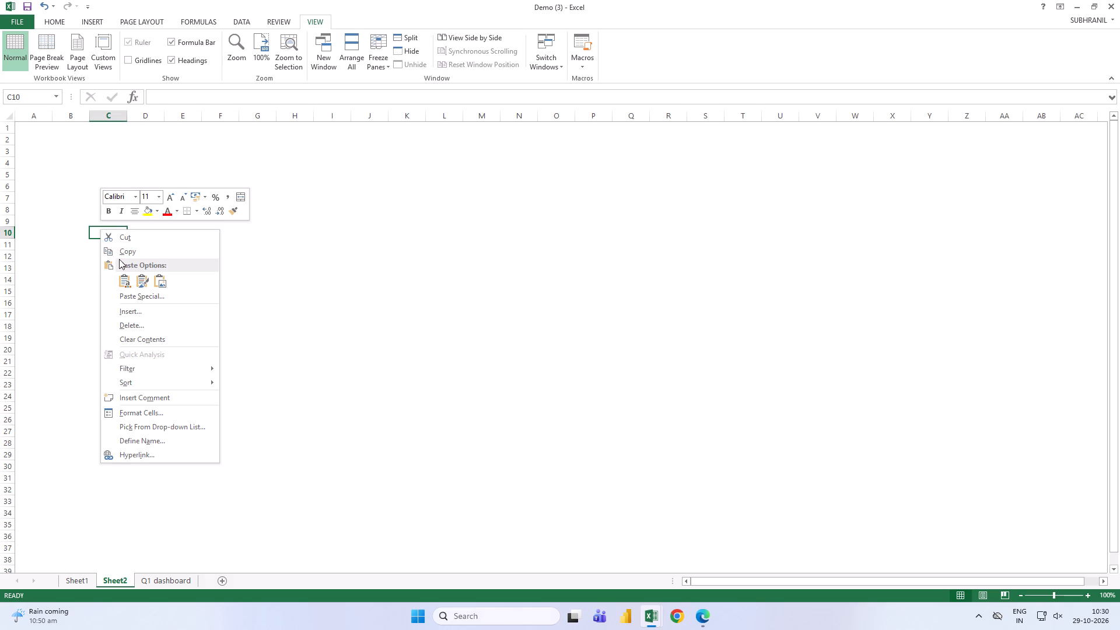
{"action": "left_click", "coordinate": [120, 263]}
{"action": "left_click", "coordinate": [120, 279]}
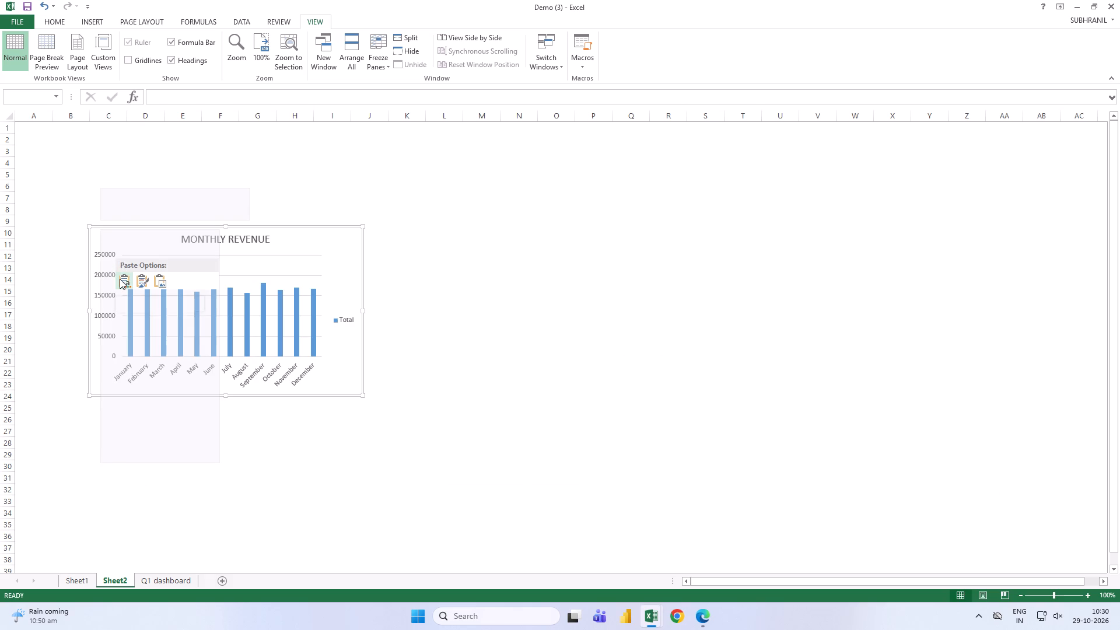
{"action": "left_click_drag", "start_coordinate": [149, 241], "coordinate": [139, 337]}
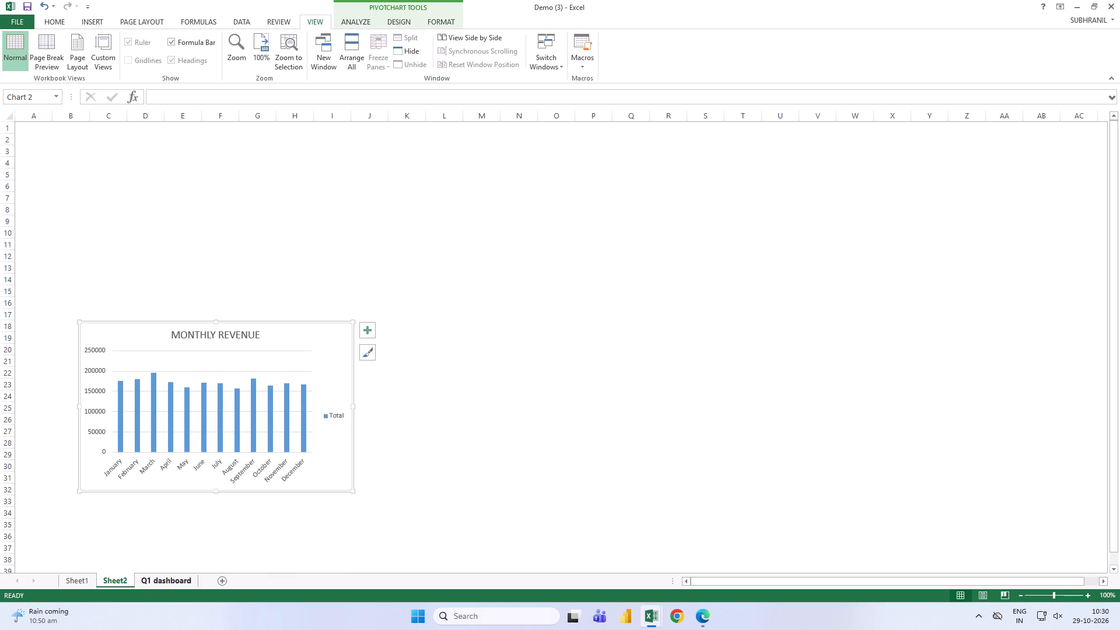
Copy the COMPANY REVENUE chart from Sheet1 into Sheet2 and place it beside the MONTHLY REVENUE chart, starting at about row 19.
{"action": "left_click", "coordinate": [84, 581]}
{"action": "right_click", "coordinate": [475, 369]}
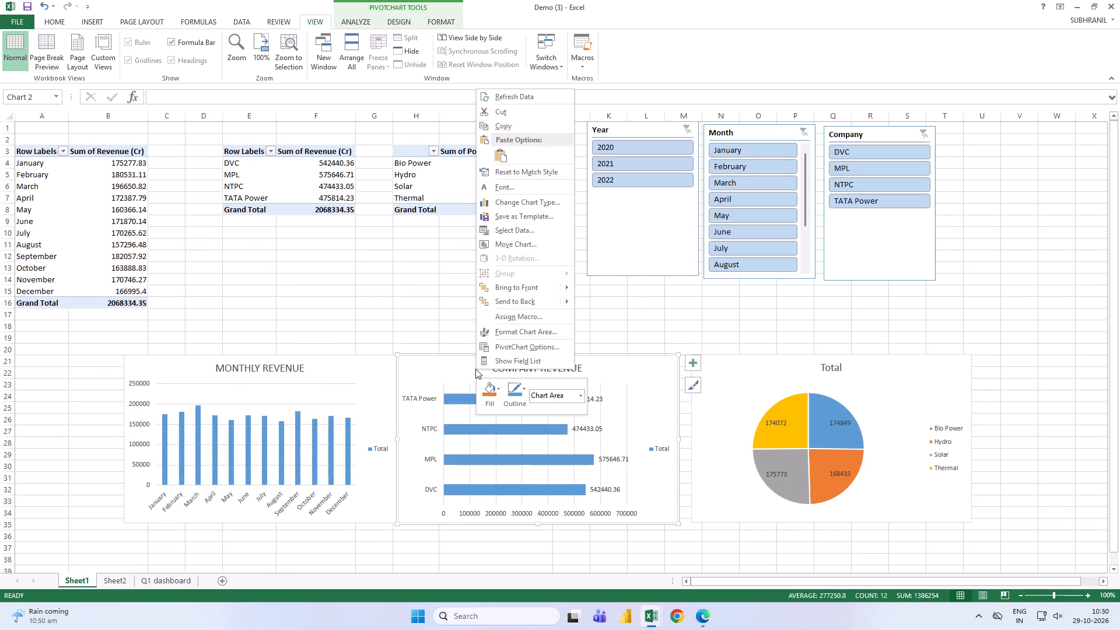
{"action": "left_click", "coordinate": [508, 128]}
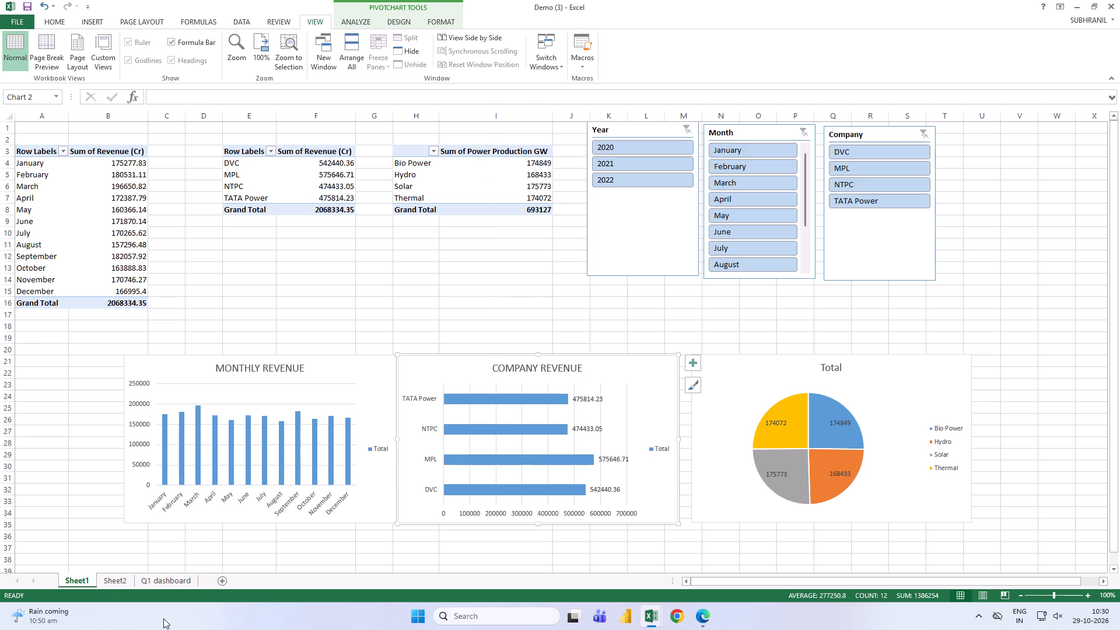
{"action": "left_click", "coordinate": [114, 582]}
{"action": "right_click", "coordinate": [498, 404]}
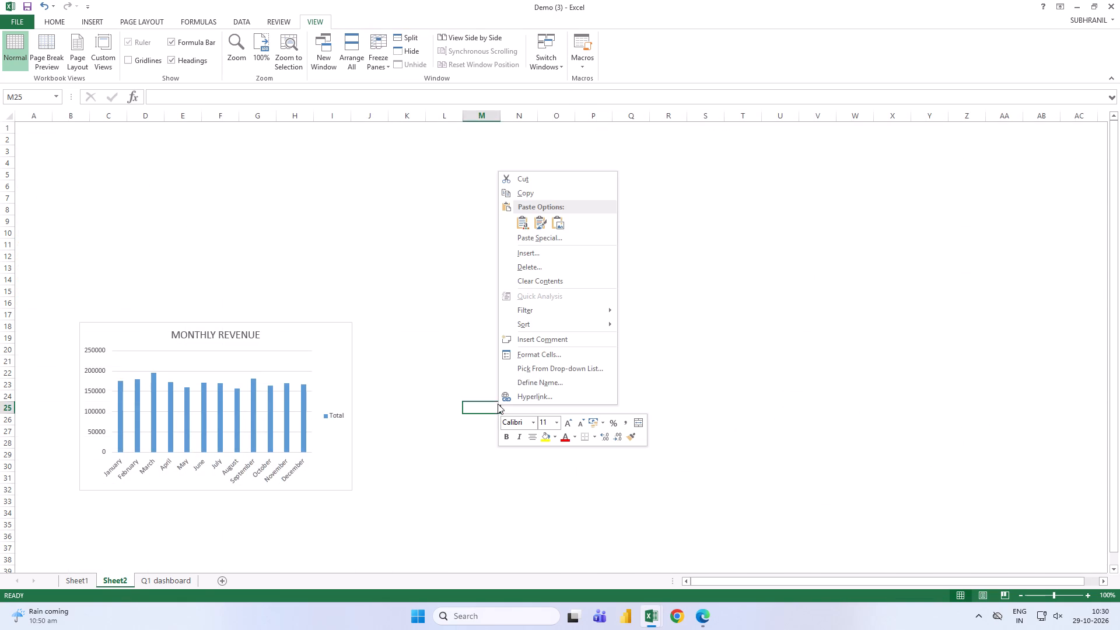
{"action": "left_click", "coordinate": [523, 226]}
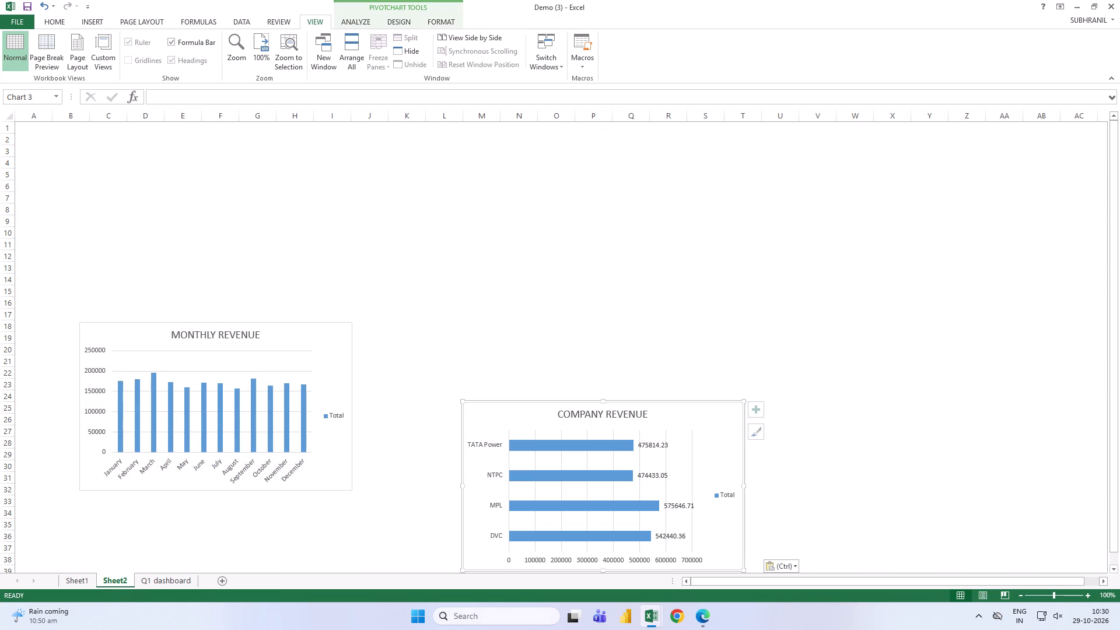
{"action": "left_click_drag", "start_coordinate": [544, 412], "coordinate": [455, 348]}
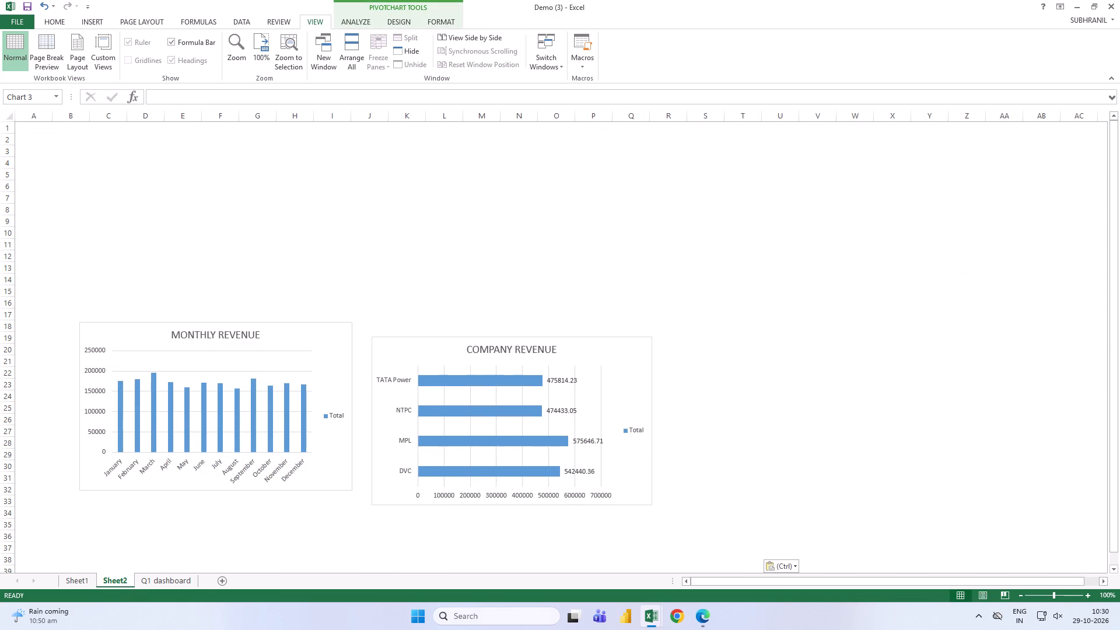
{"action": "left_click_drag", "start_coordinate": [455, 348], "coordinate": [456, 346]}
Copy the power production pie chart from Sheet1 into Sheet2 and place it next to COMPANY REVENUE, starting at about row 19.
{"action": "left_click", "coordinate": [91, 585]}
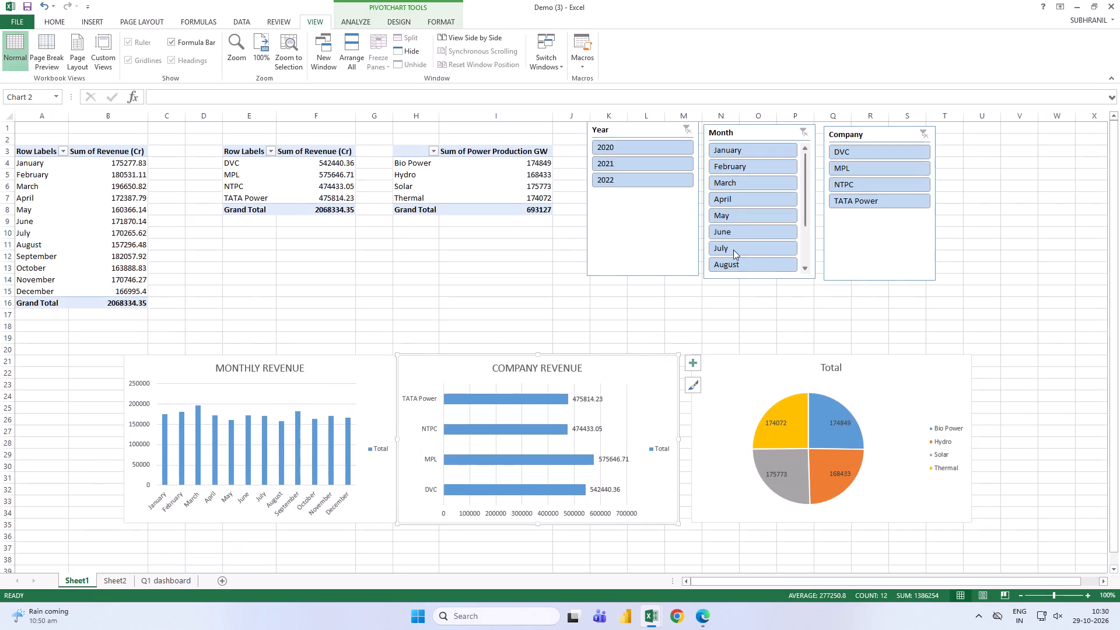
{"action": "right_click", "coordinate": [757, 387]}
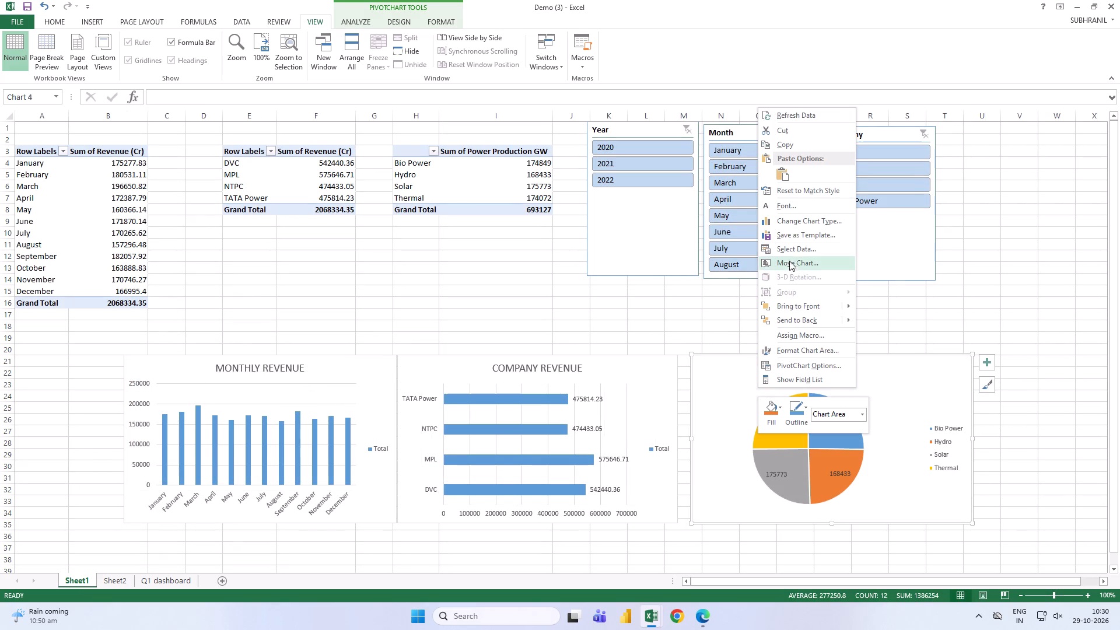
{"action": "left_click", "coordinate": [777, 146]}
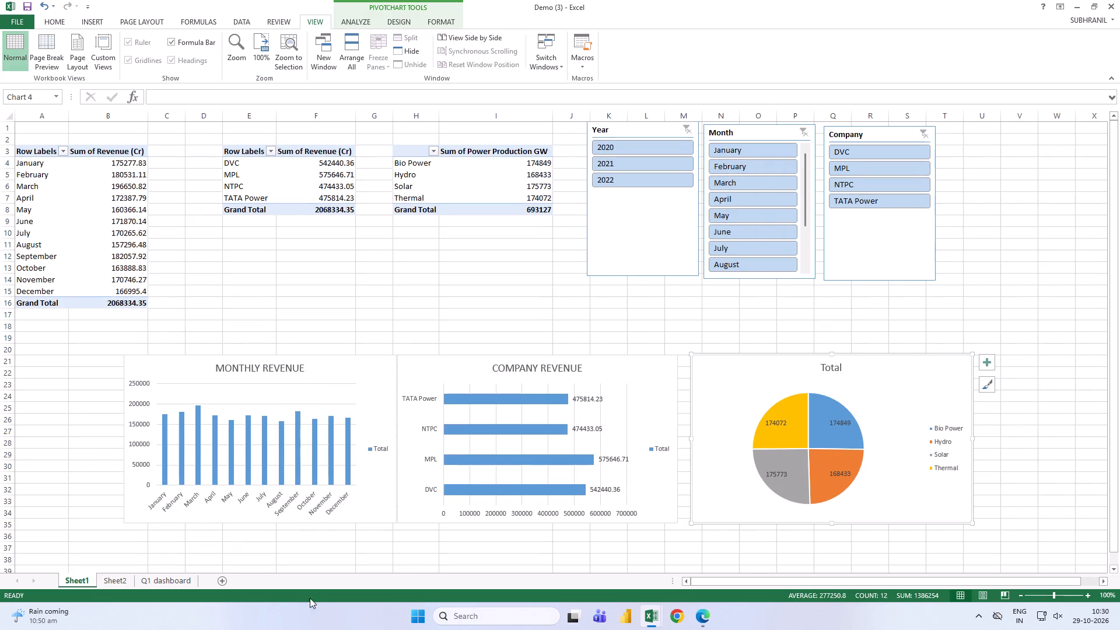
{"action": "left_click", "coordinate": [109, 582]}
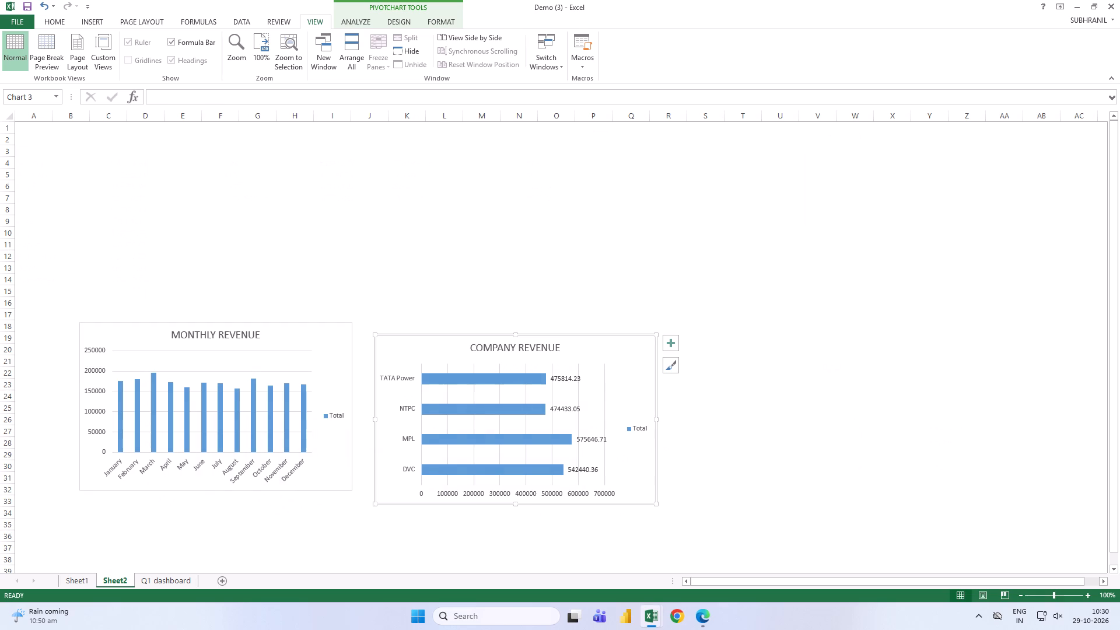
{"action": "right_click", "coordinate": [827, 360]}
{"action": "left_click", "coordinate": [848, 416]}
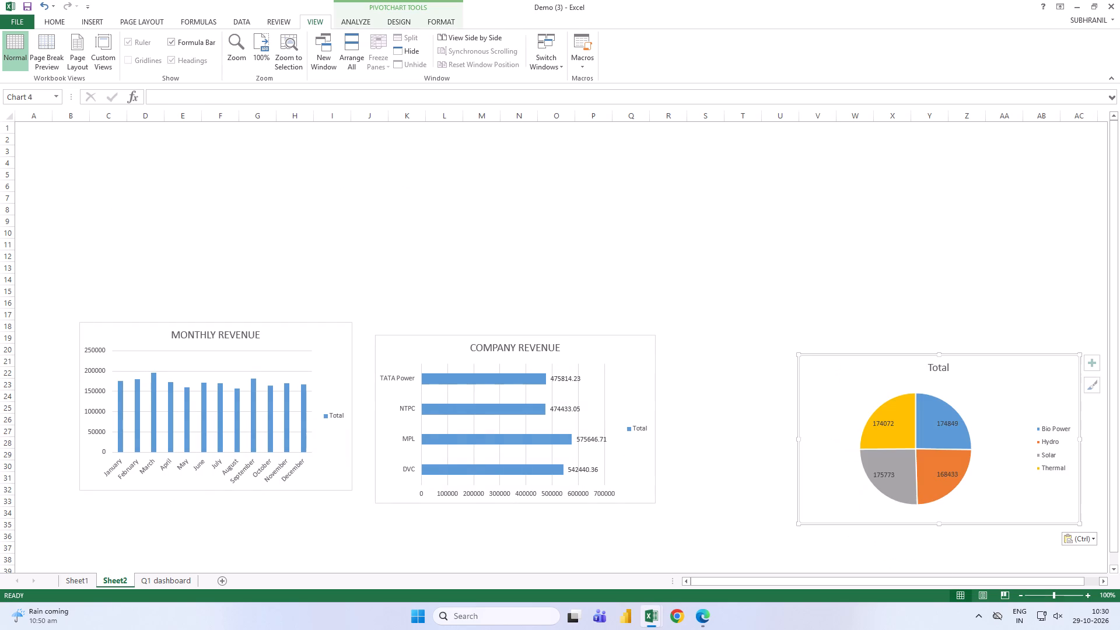
{"action": "left_click_drag", "start_coordinate": [881, 383], "coordinate": [765, 365]}
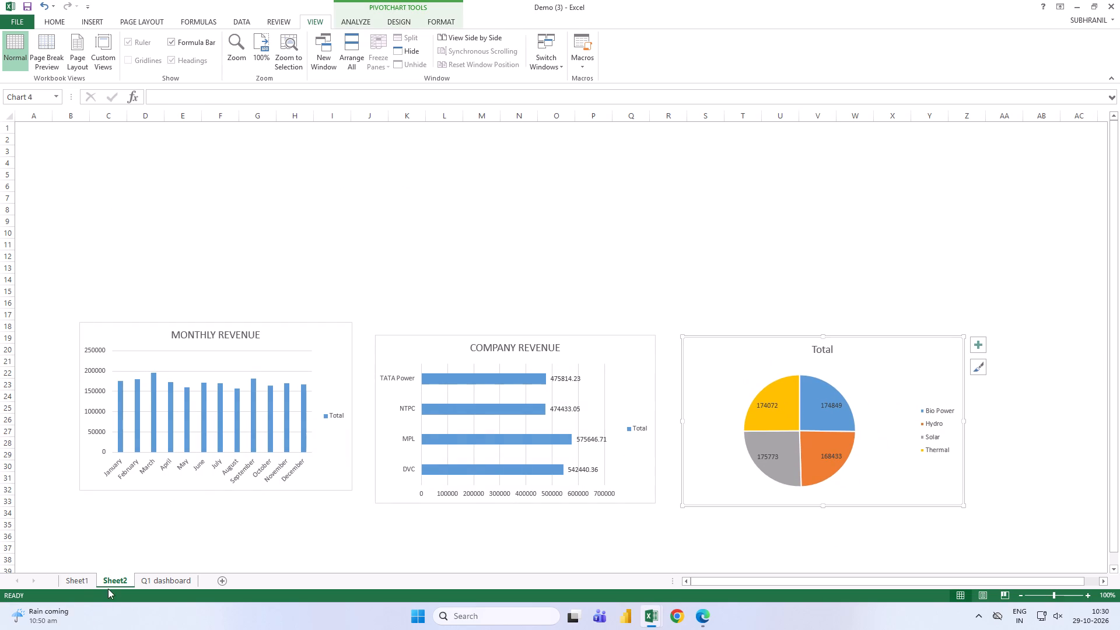
Copy the Year slicer from Sheet1 into Sheet2 and place it above the MONTHLY REVENUE chart, starting at about row 2.
{"action": "left_click", "coordinate": [79, 580]}
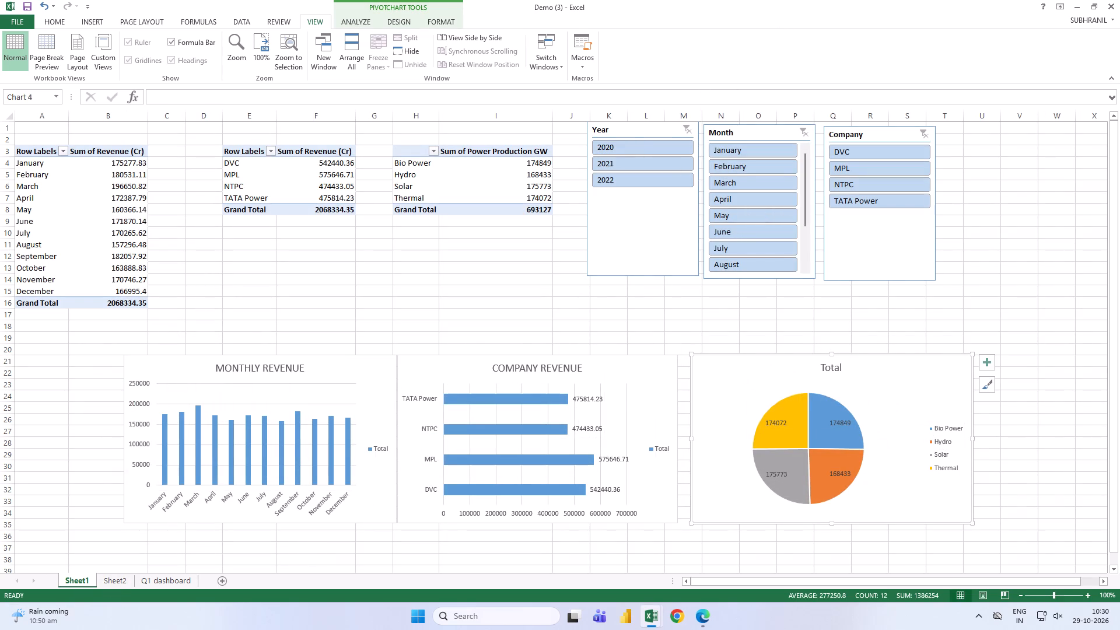
{"action": "right_click", "coordinate": [654, 212]}
{"action": "left_click", "coordinate": [674, 237]}
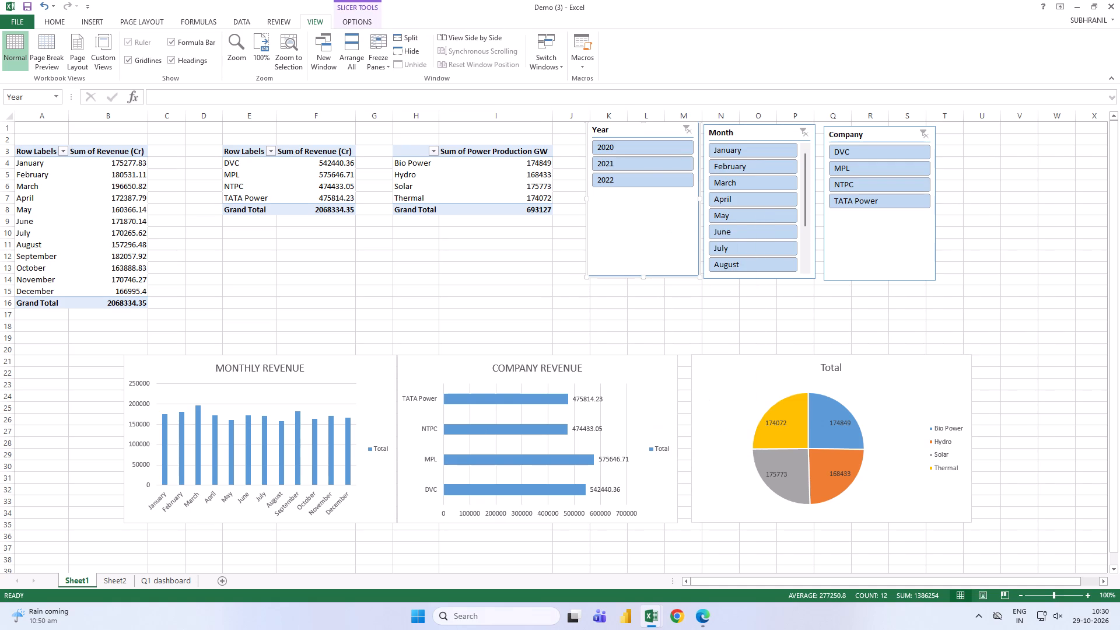
{"action": "left_click", "coordinate": [118, 578]}
{"action": "right_click", "coordinate": [213, 177]}
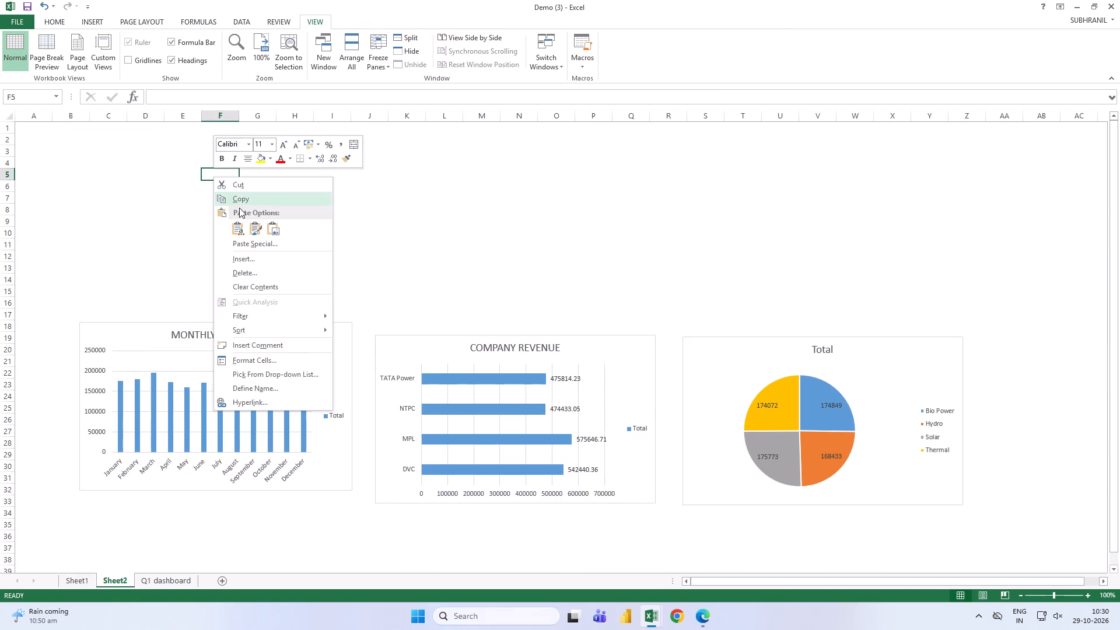
{"action": "left_click", "coordinate": [242, 232]}
{"action": "left_click_drag", "start_coordinate": [244, 173], "coordinate": [174, 134]}
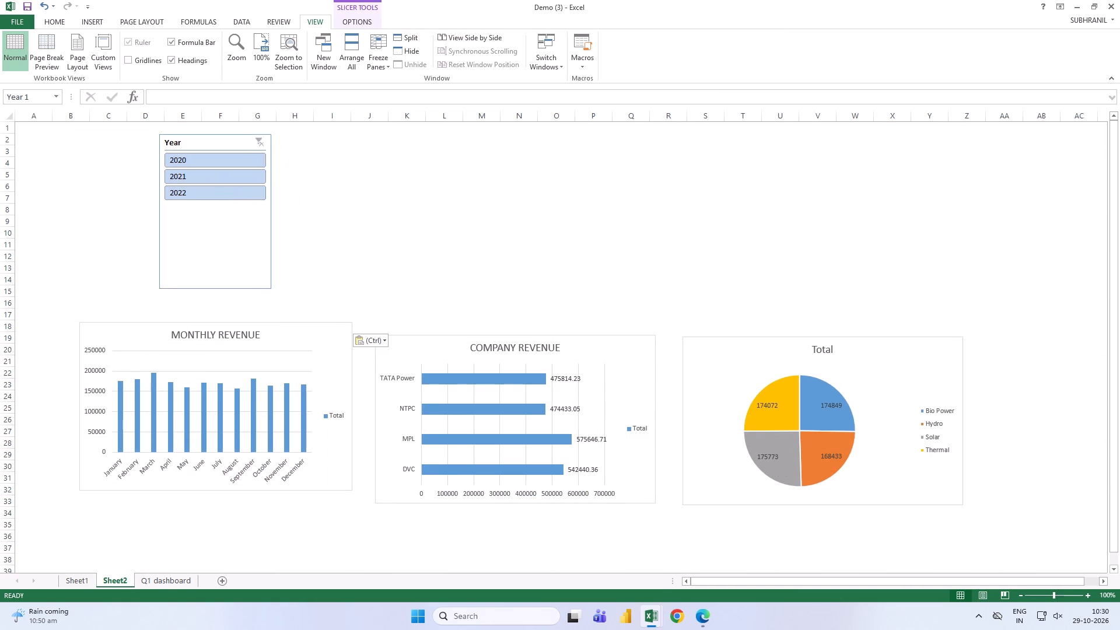
Shift the Year slicer on Sheet2 toward column D, arrange its buttons in 3 columns and shorten it to fit one button row.
{"action": "left_click_drag", "start_coordinate": [174, 134], "coordinate": [173, 145]}
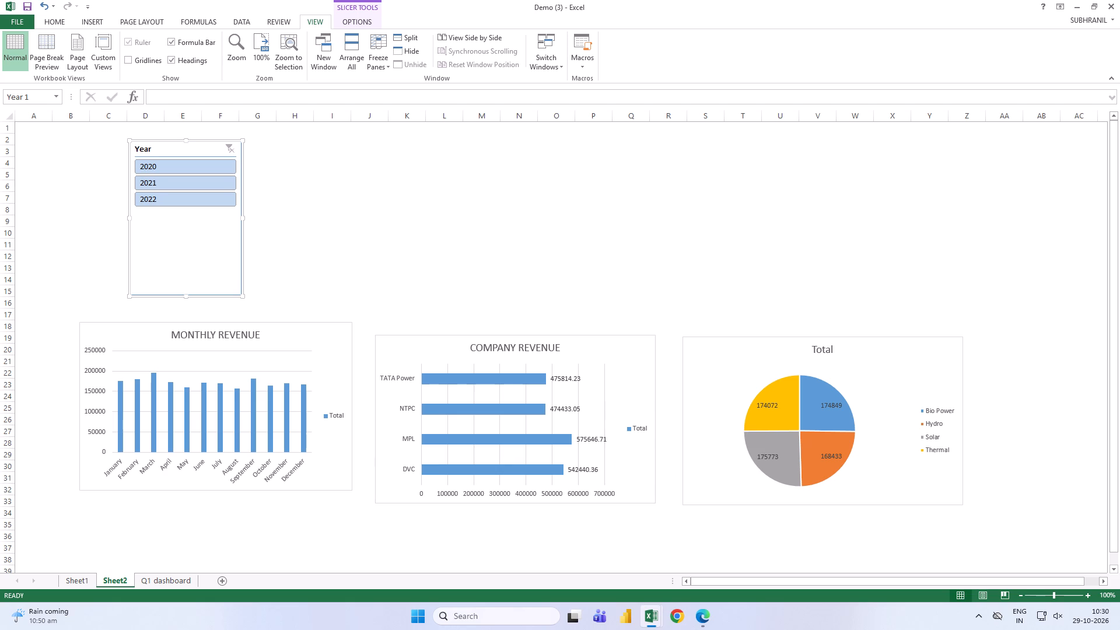
{"action": "right_click", "coordinate": [225, 148]}
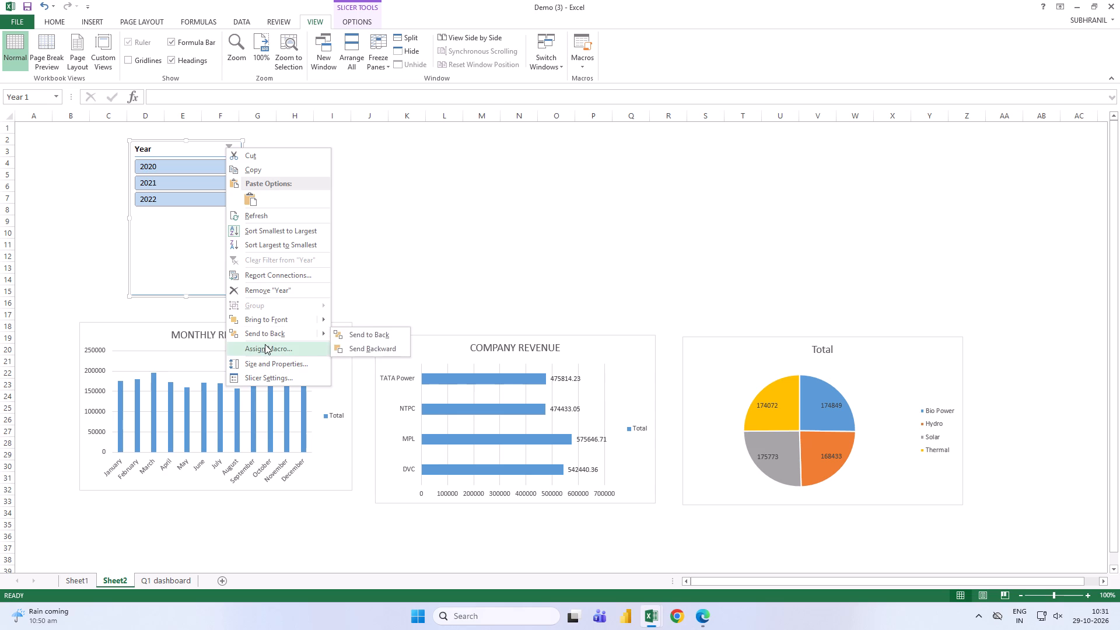
{"action": "left_click", "coordinate": [265, 361]}
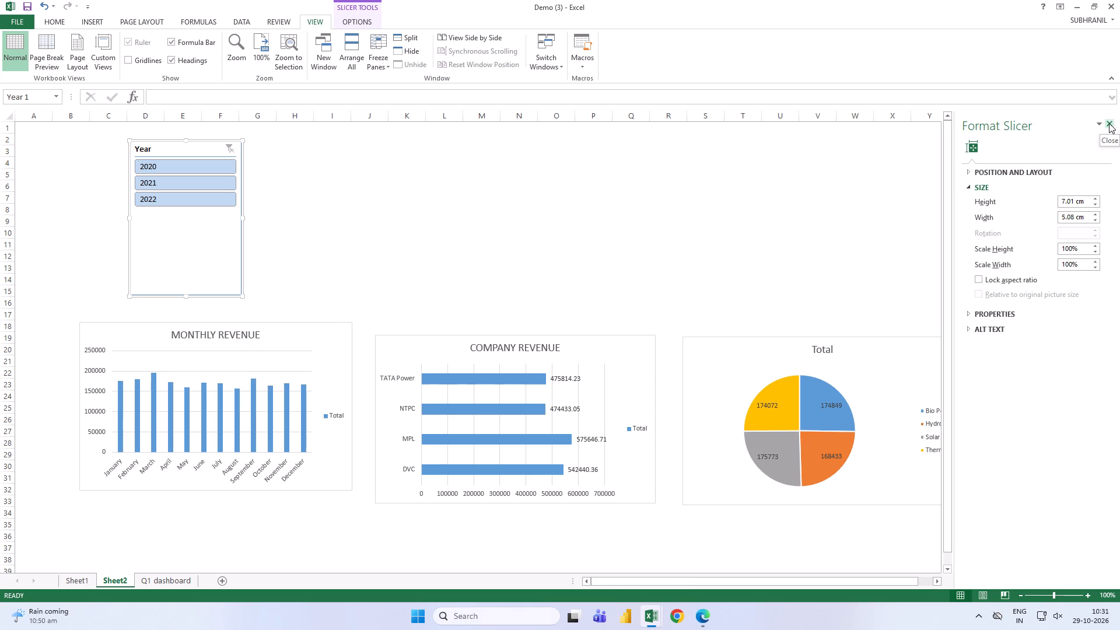
{"action": "left_click", "coordinate": [1024, 172]}
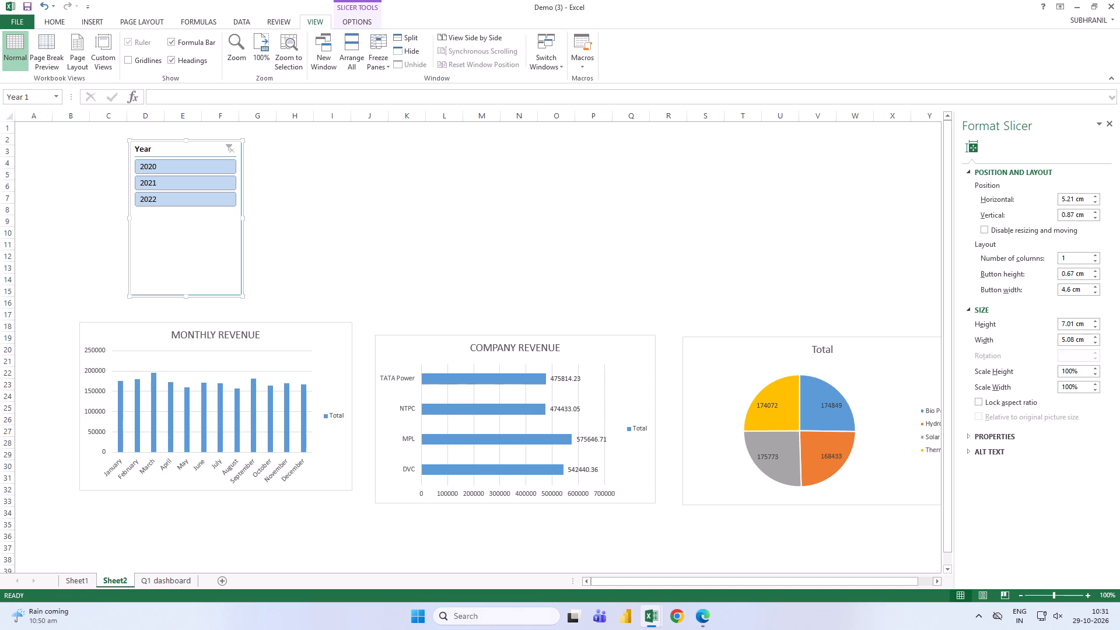
{"action": "left_click", "coordinate": [1072, 257]}
{"action": "key", "text": "BackSpace"}
{"action": "key", "text": "3"}
{"action": "key", "text": "Return"}
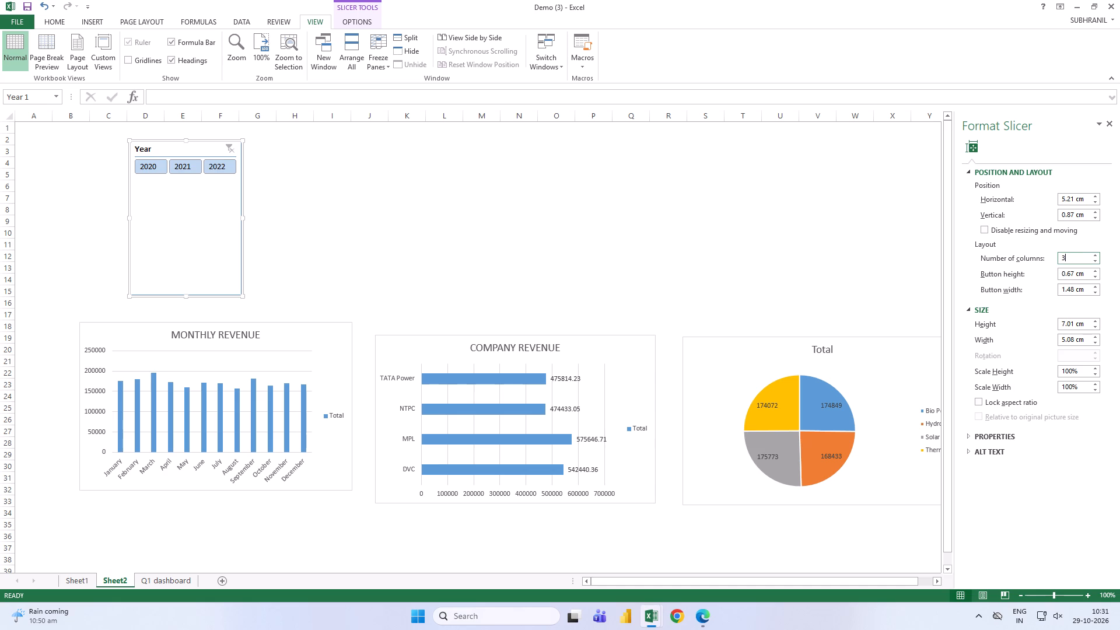
{"action": "left_click_drag", "start_coordinate": [186, 295], "coordinate": [194, 185]}
Copy the Month slicer from Sheet1 into Sheet2 and place it beside the Year slicer, at about 11.09 cm horizontal and 0.4 cm vertical.
{"action": "left_click", "coordinate": [87, 584]}
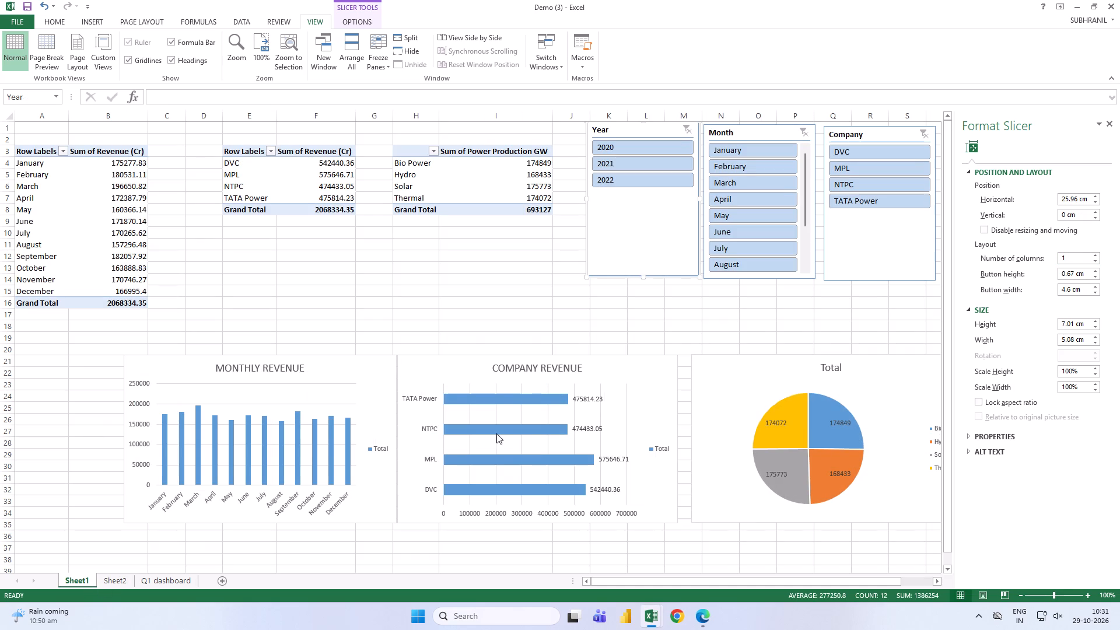
{"action": "right_click", "coordinate": [751, 133]}
{"action": "left_click", "coordinate": [777, 160]}
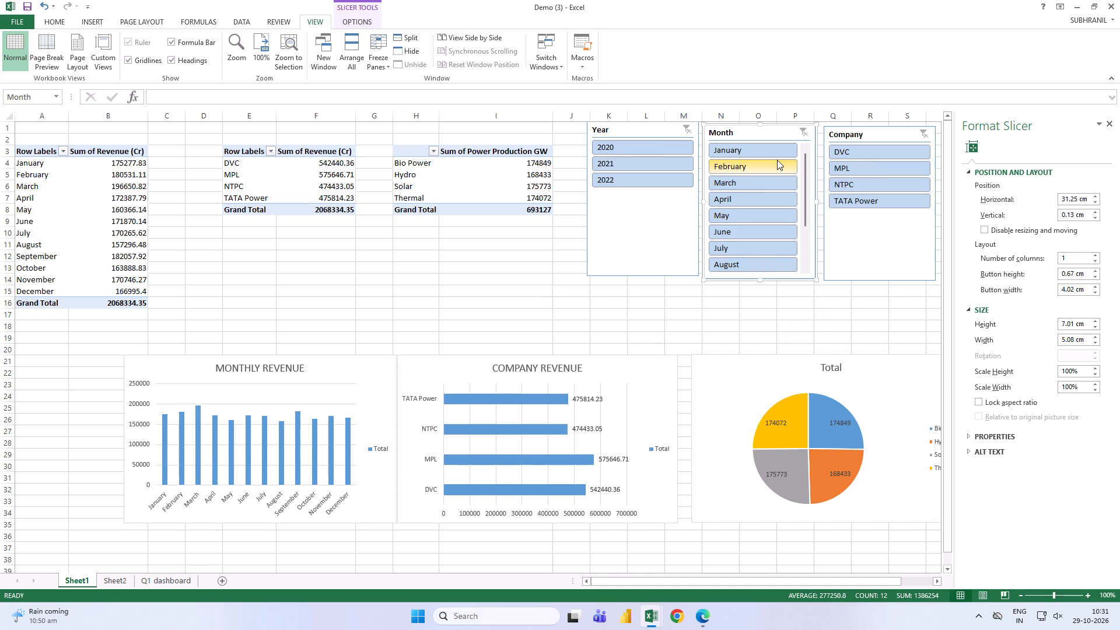
{"action": "left_click", "coordinate": [119, 584]}
{"action": "right_click", "coordinate": [331, 168]}
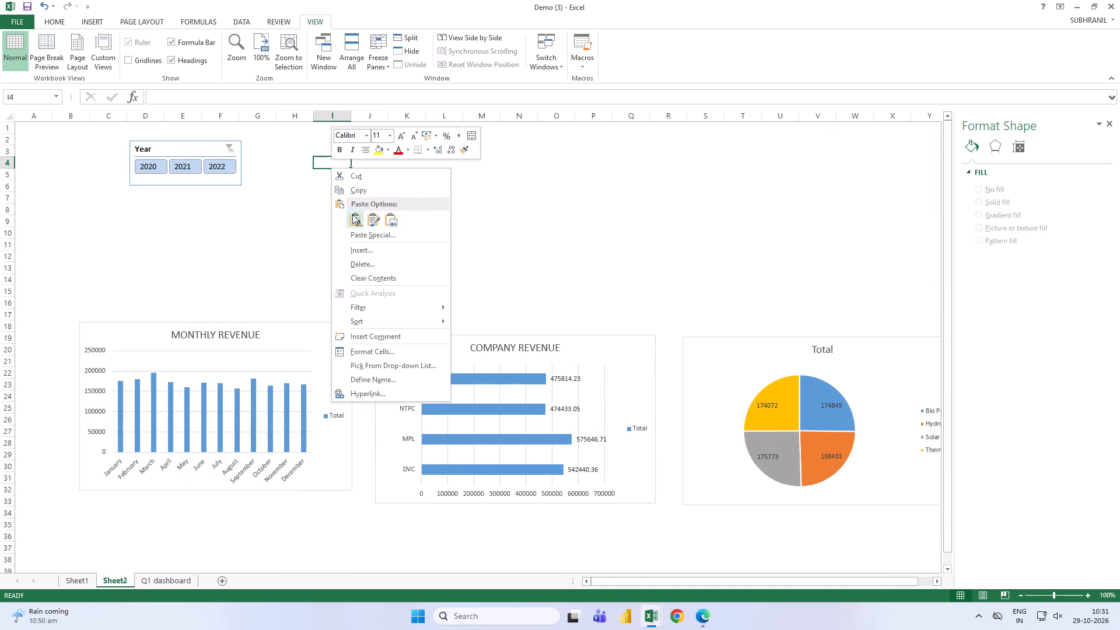
{"action": "left_click", "coordinate": [352, 214]}
{"action": "left_click_drag", "start_coordinate": [351, 166], "coordinate": [338, 148]}
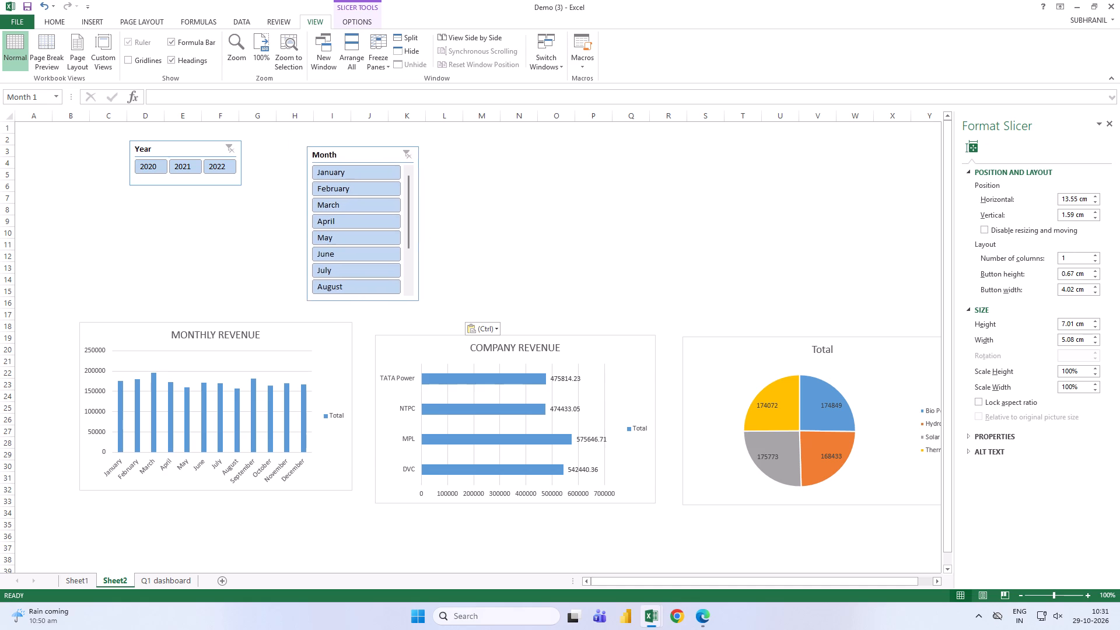
{"action": "left_click_drag", "start_coordinate": [338, 148], "coordinate": [297, 140]}
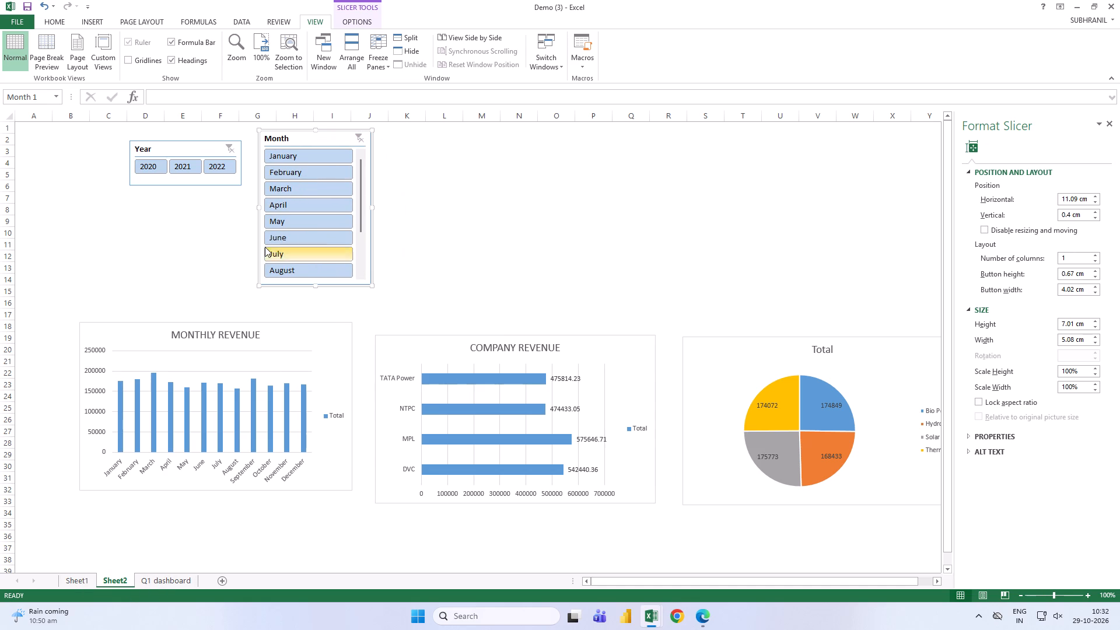
Try the Month slicer on Sheet2 by filtering to June and then to May.
{"action": "left_click", "coordinate": [291, 230]}
{"action": "left_click", "coordinate": [291, 230]}
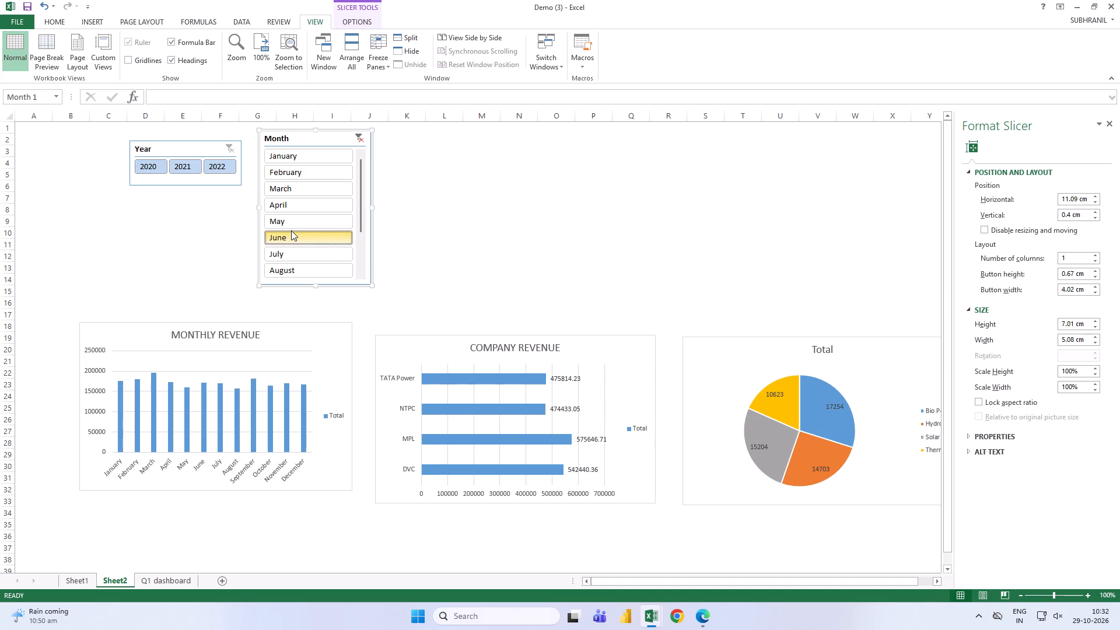
{"action": "left_click", "coordinate": [295, 219]}
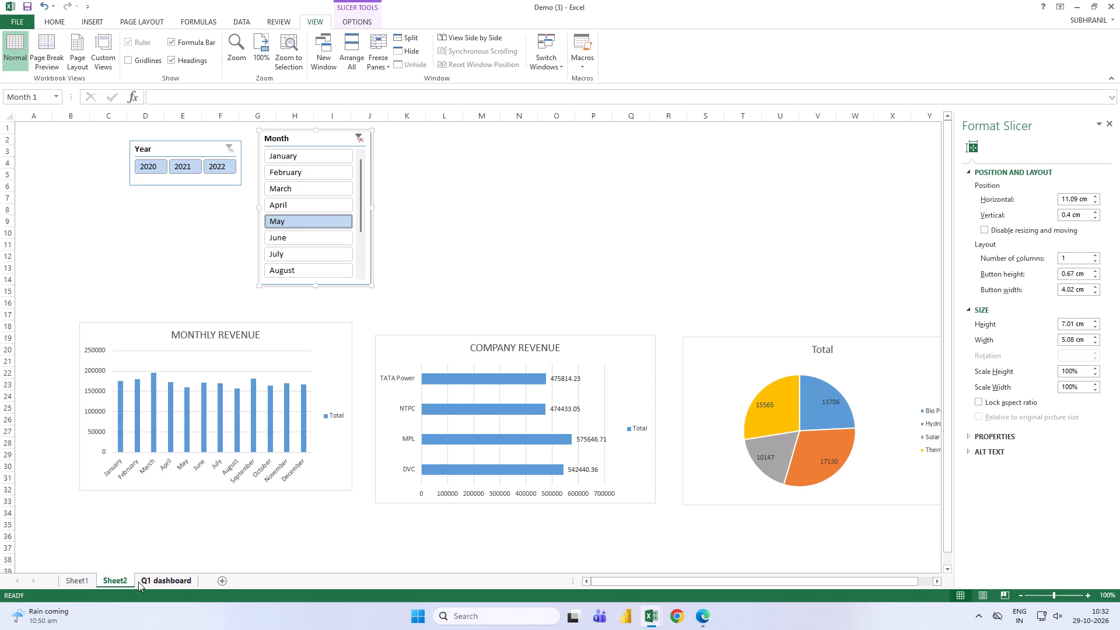
Copy the Company slicer from Sheet1 into Sheet2 and place it above COMPANY REVENUE, at about 19.34 cm horizontal and 0.27 cm vertical.
{"action": "left_click", "coordinate": [85, 575]}
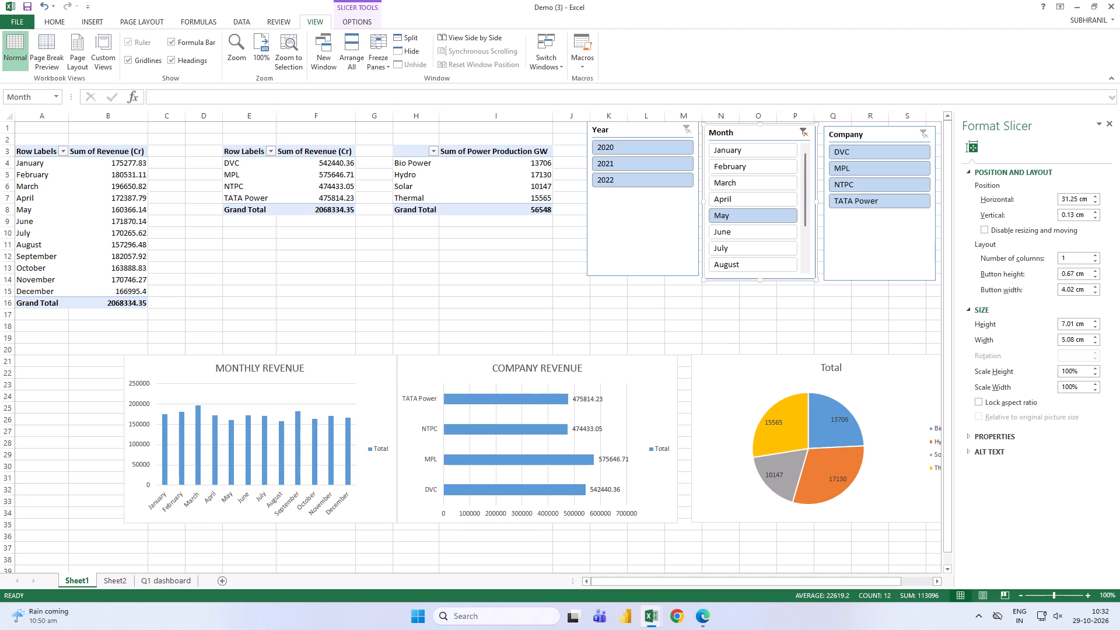
{"action": "right_click", "coordinate": [891, 226]}
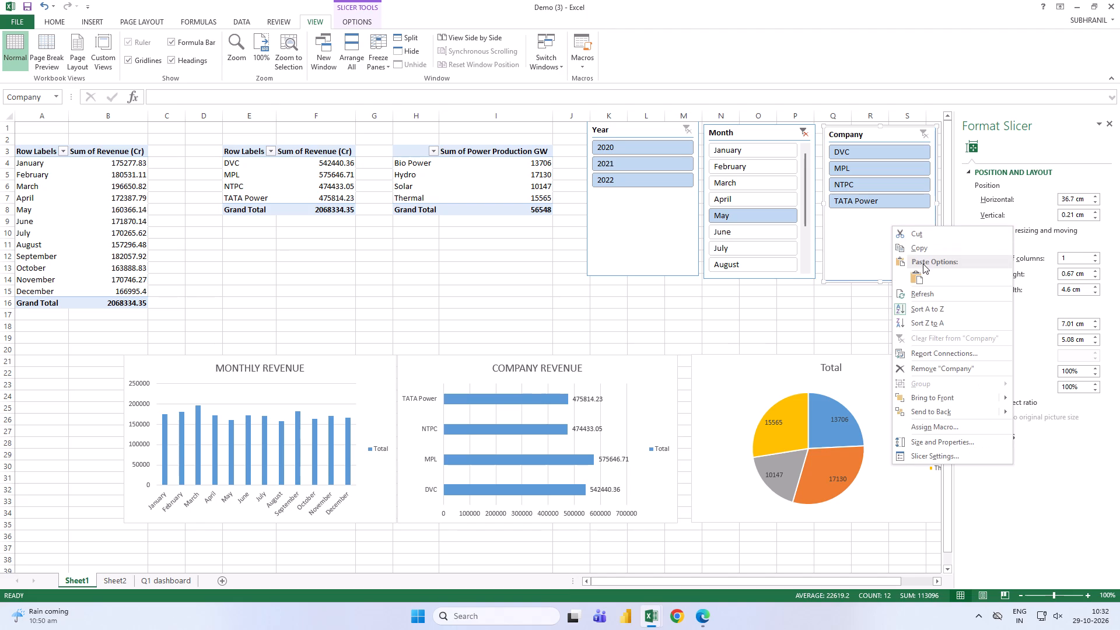
{"action": "left_click", "coordinate": [919, 252]}
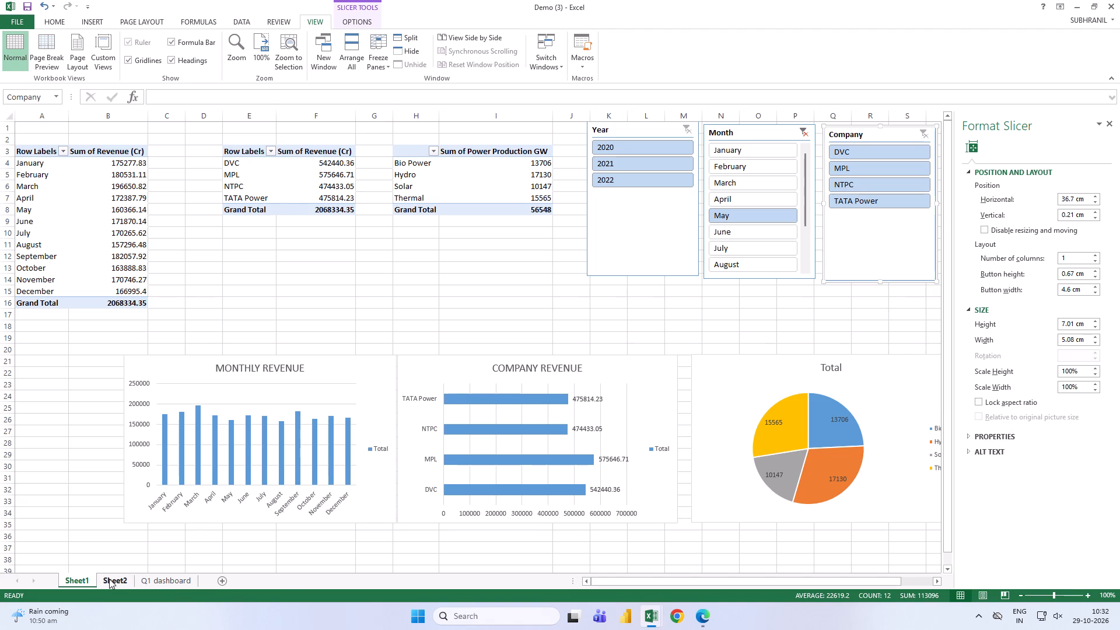
{"action": "left_click", "coordinate": [109, 579]}
{"action": "right_click", "coordinate": [519, 178]}
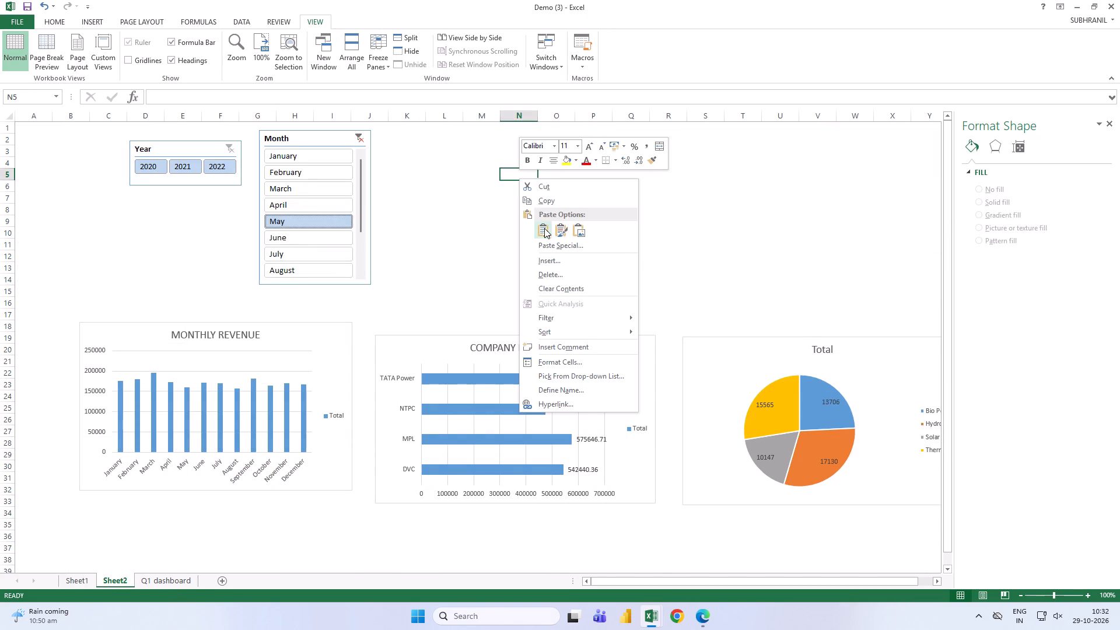
{"action": "left_click", "coordinate": [544, 228]}
{"action": "left_click_drag", "start_coordinate": [540, 177], "coordinate": [538, 173]}
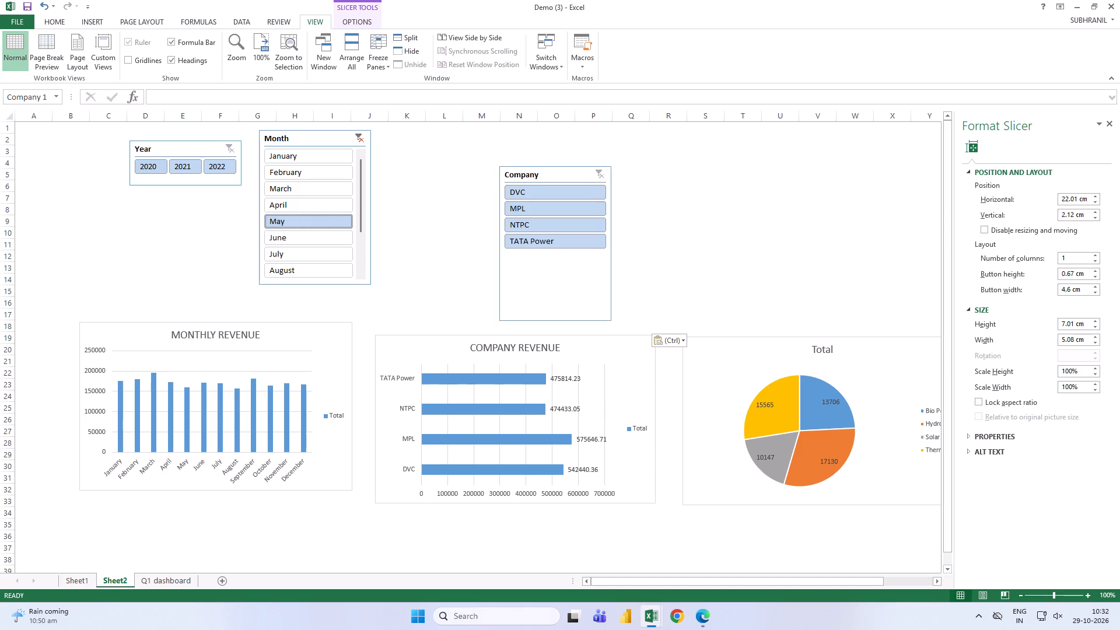
{"action": "left_click_drag", "start_coordinate": [538, 173], "coordinate": [481, 136]}
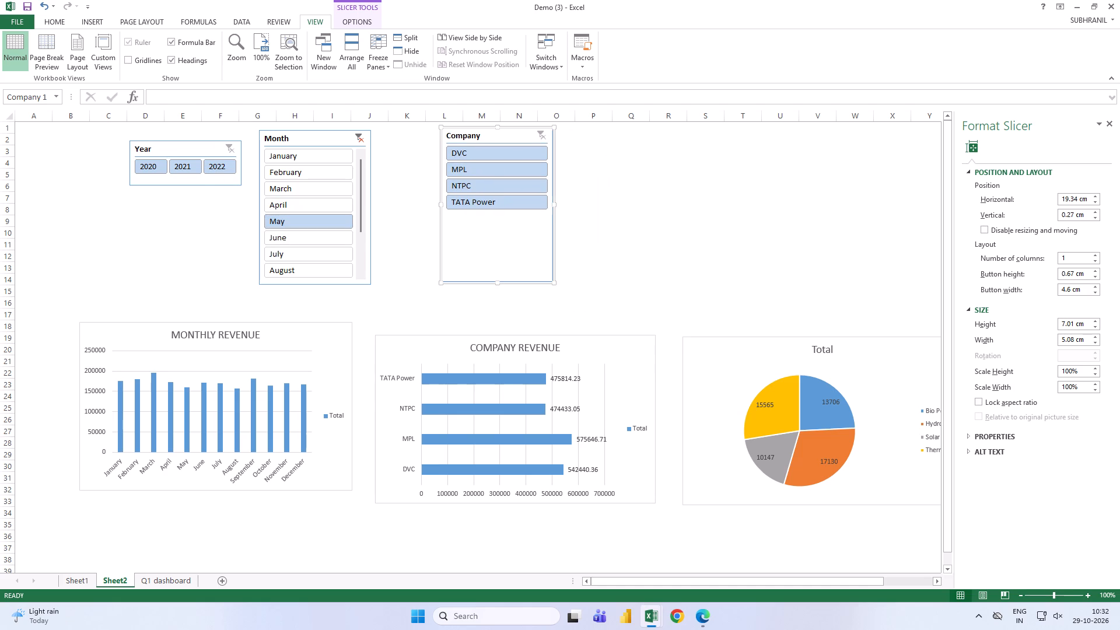
Reduce the Company slicer's height to about 4.91 cm, keeping all four company buttons in view.
{"action": "left_click", "coordinate": [1083, 324]}
{"action": "triple_click", "coordinate": [1093, 318]}
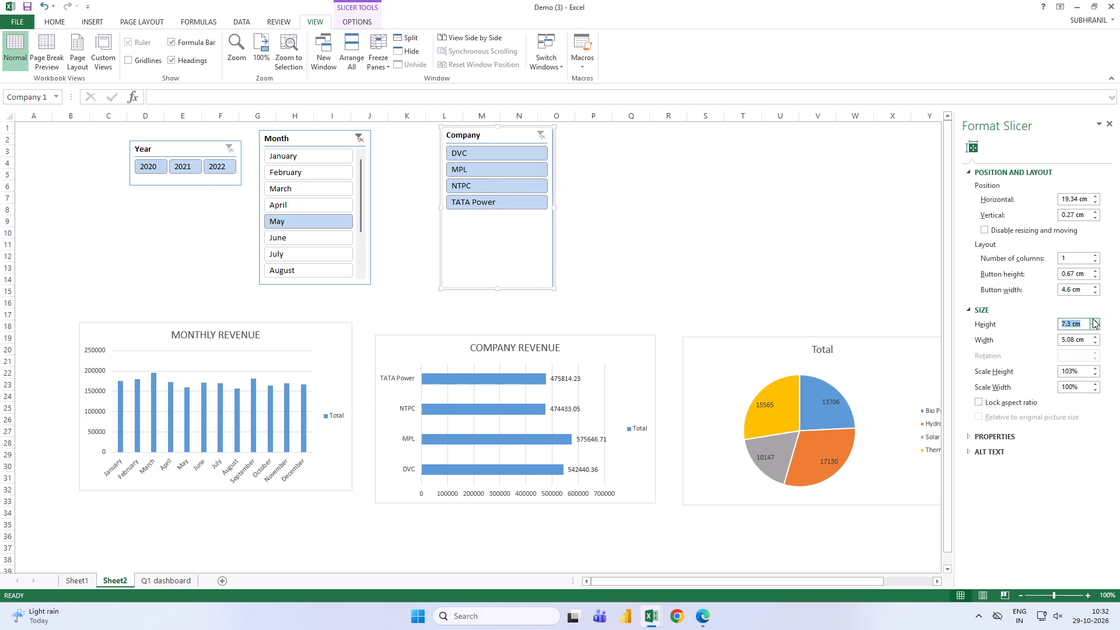
{"action": "triple_click", "coordinate": [1093, 318]}
{"action": "triple_click", "coordinate": [1093, 318]}
{"action": "triple_click", "coordinate": [1093, 325]}
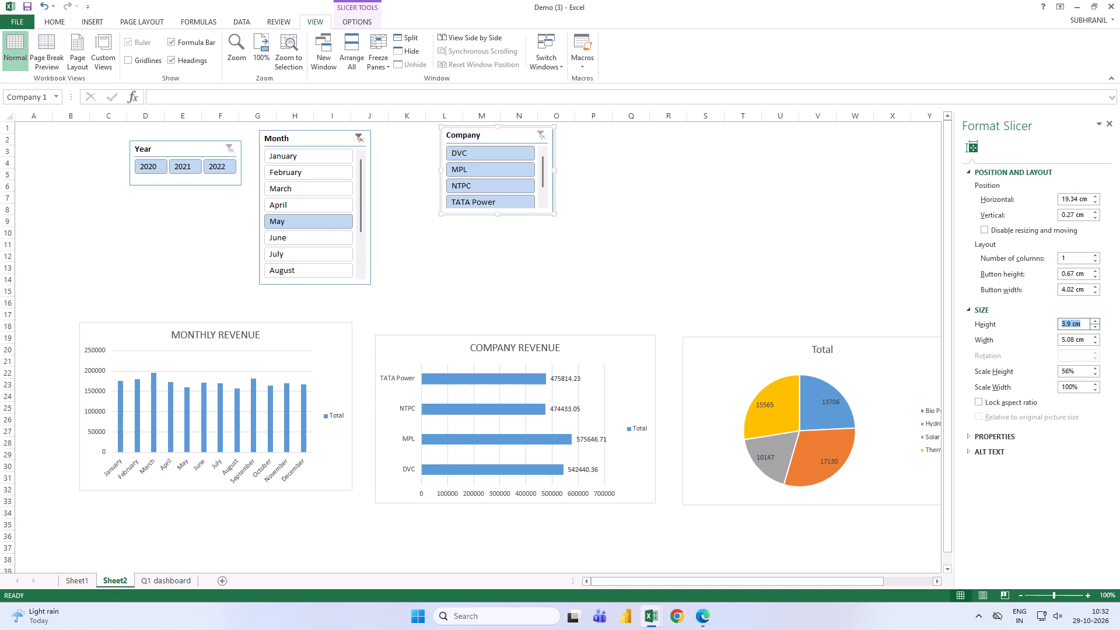
{"action": "left_click_drag", "start_coordinate": [541, 166], "coordinate": [544, 186]}
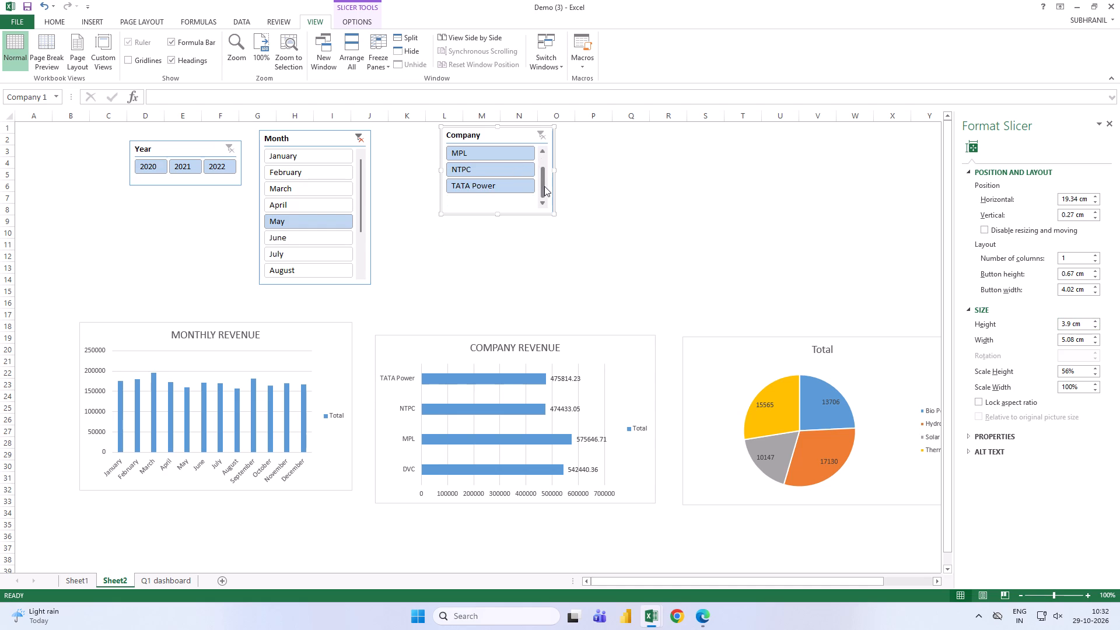
{"action": "left_click_drag", "start_coordinate": [544, 186], "coordinate": [542, 157]}
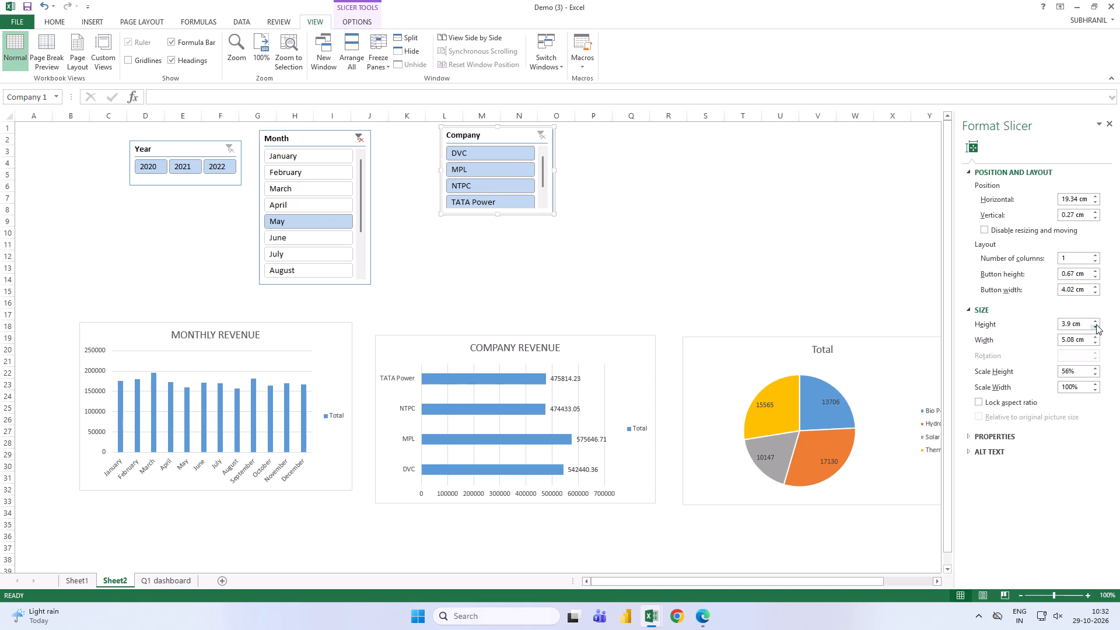
{"action": "triple_click", "coordinate": [1095, 322]}
{"action": "triple_click", "coordinate": [1095, 322]}
{"action": "double_click", "coordinate": [1095, 322]}
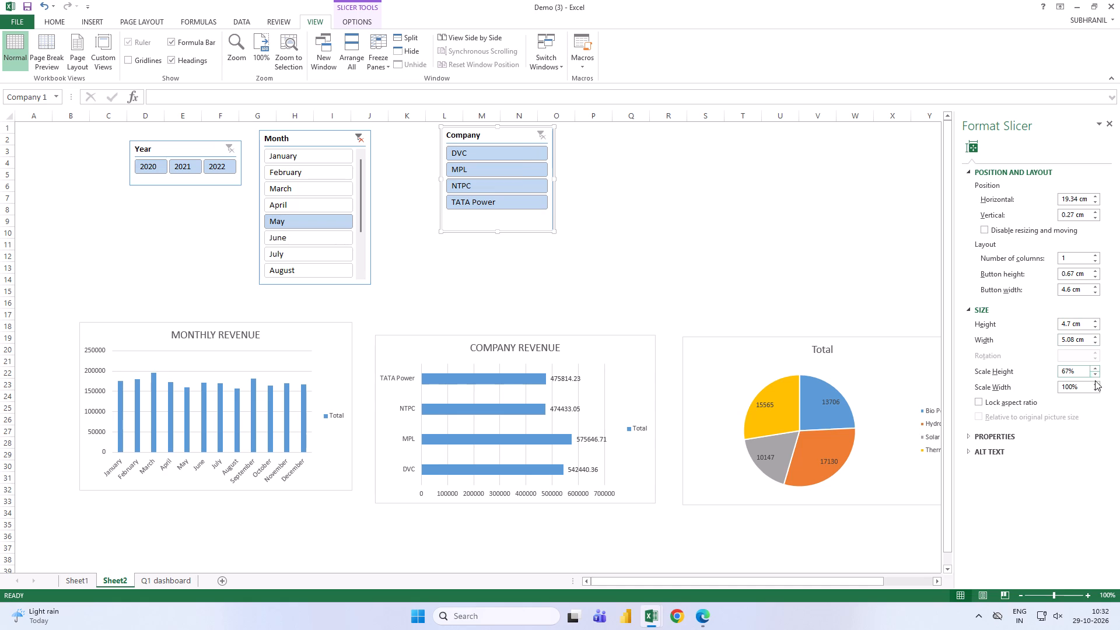
{"action": "triple_click", "coordinate": [1097, 369]}
{"action": "left_click", "coordinate": [652, 266]}
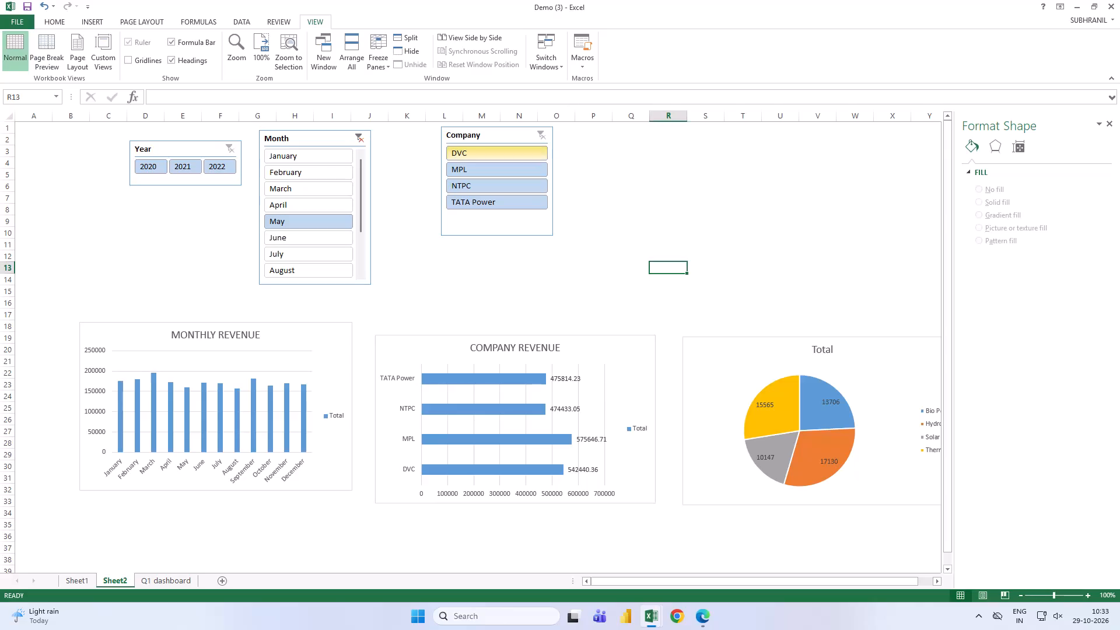
Examine the size, position and layout properties of the Month and Company slicers on Sheet2.
{"action": "left_click", "coordinate": [423, 158]}
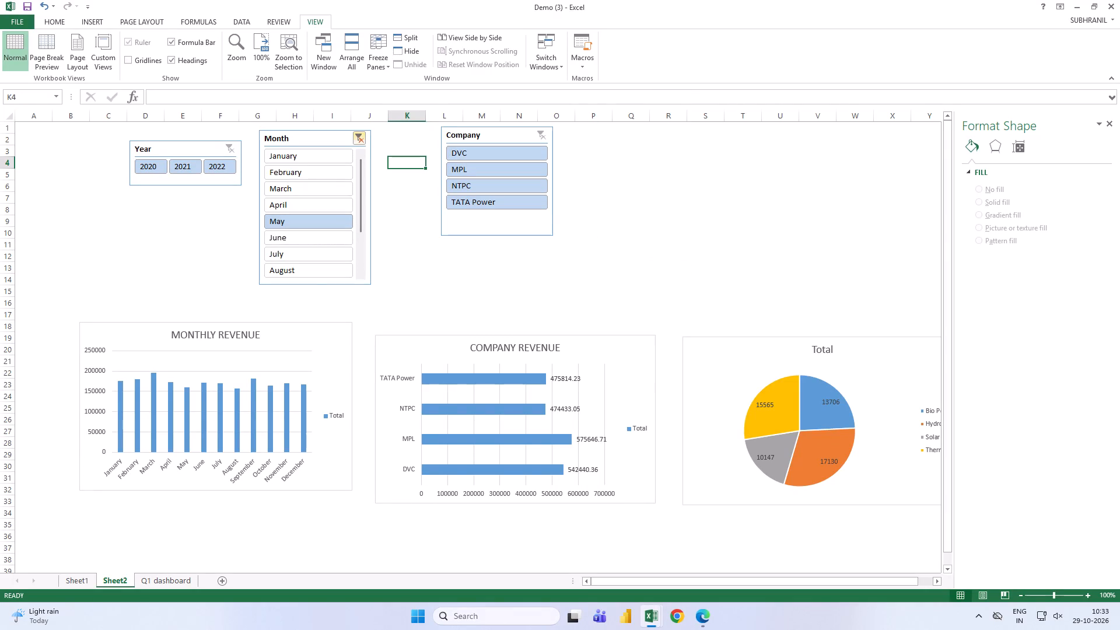
{"action": "left_click", "coordinate": [331, 138]}
{"action": "right_click", "coordinate": [361, 136]}
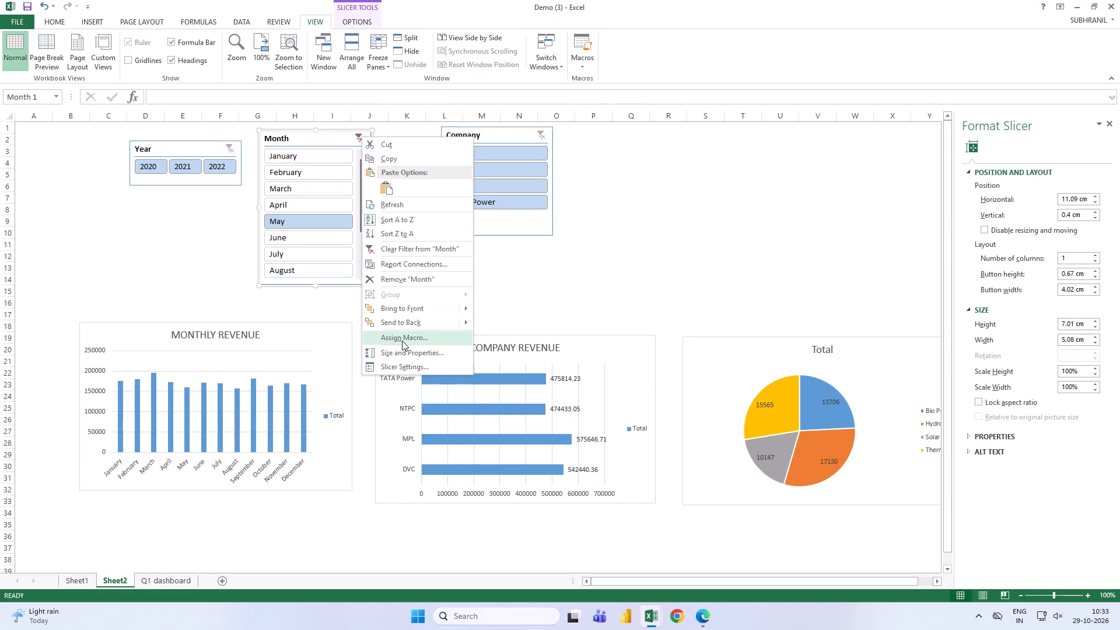
{"action": "left_click", "coordinate": [404, 346]}
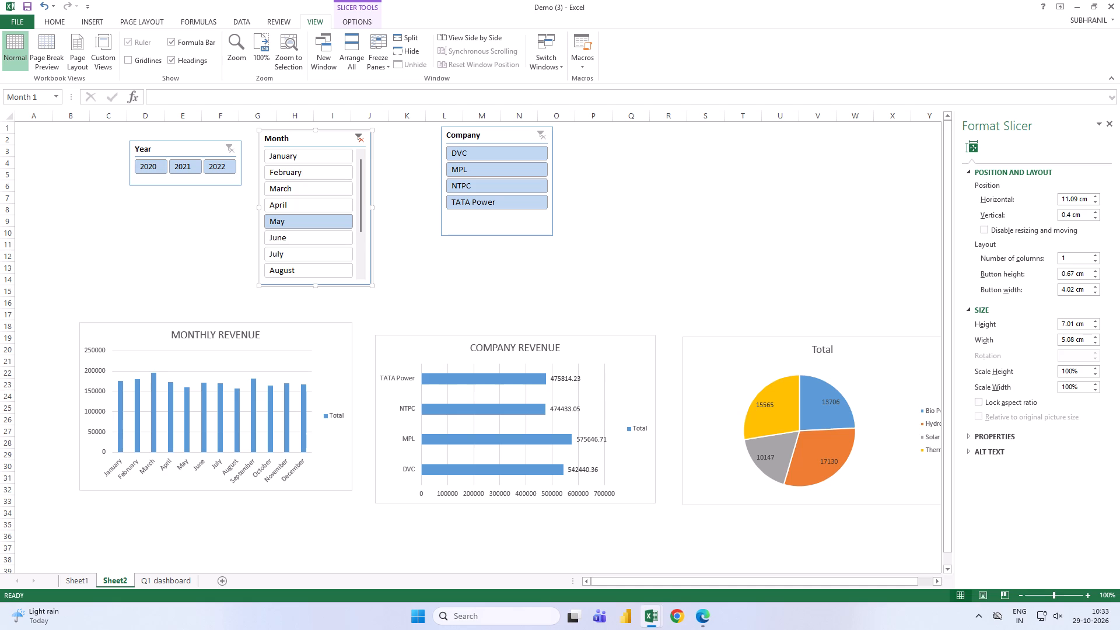
{"action": "right_click", "coordinate": [477, 135]}
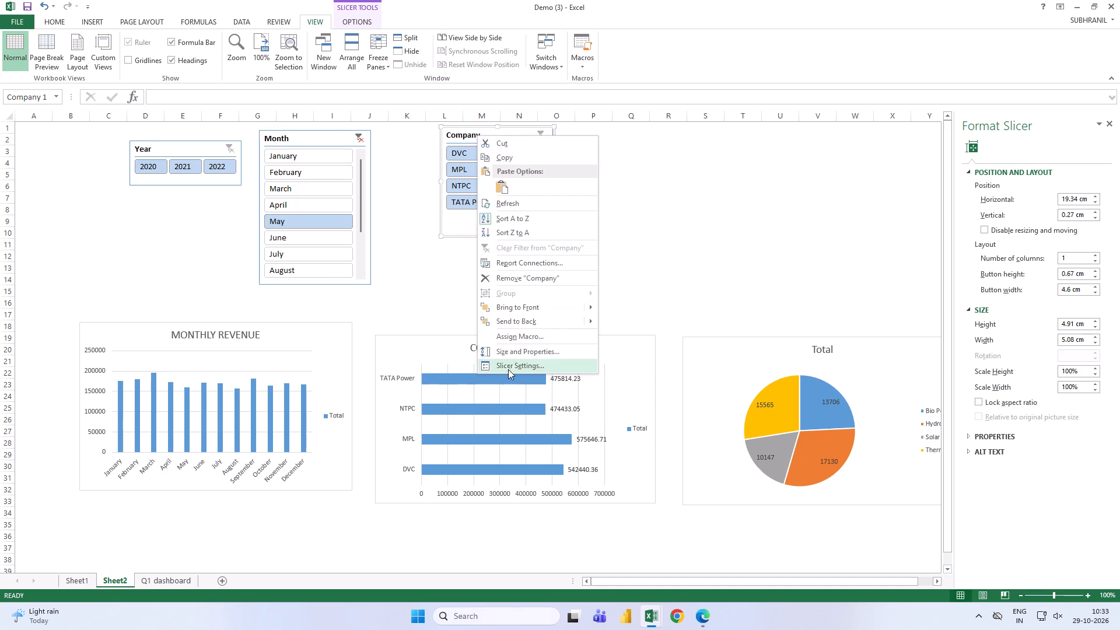
{"action": "left_click", "coordinate": [516, 353]}
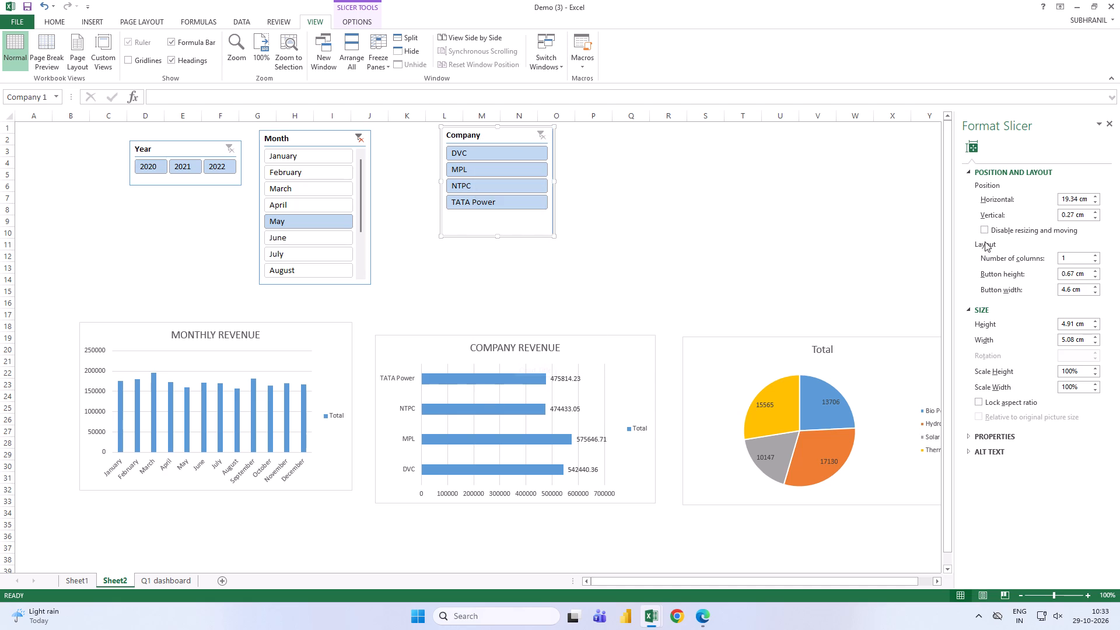
{"action": "left_click", "coordinate": [497, 268]}
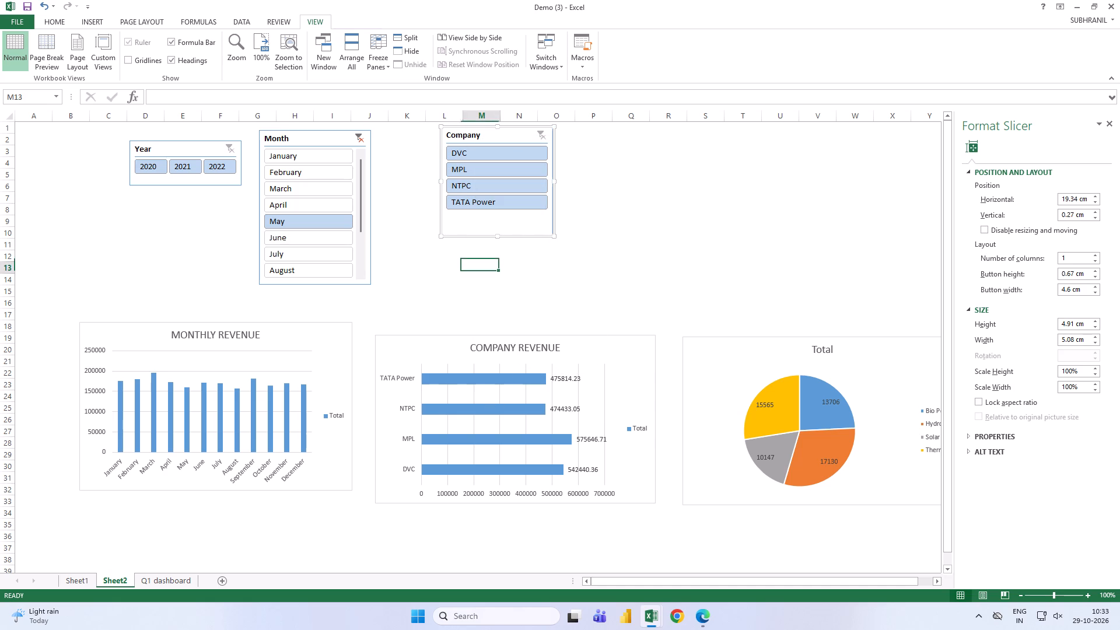
{"action": "left_click", "coordinate": [423, 235]}
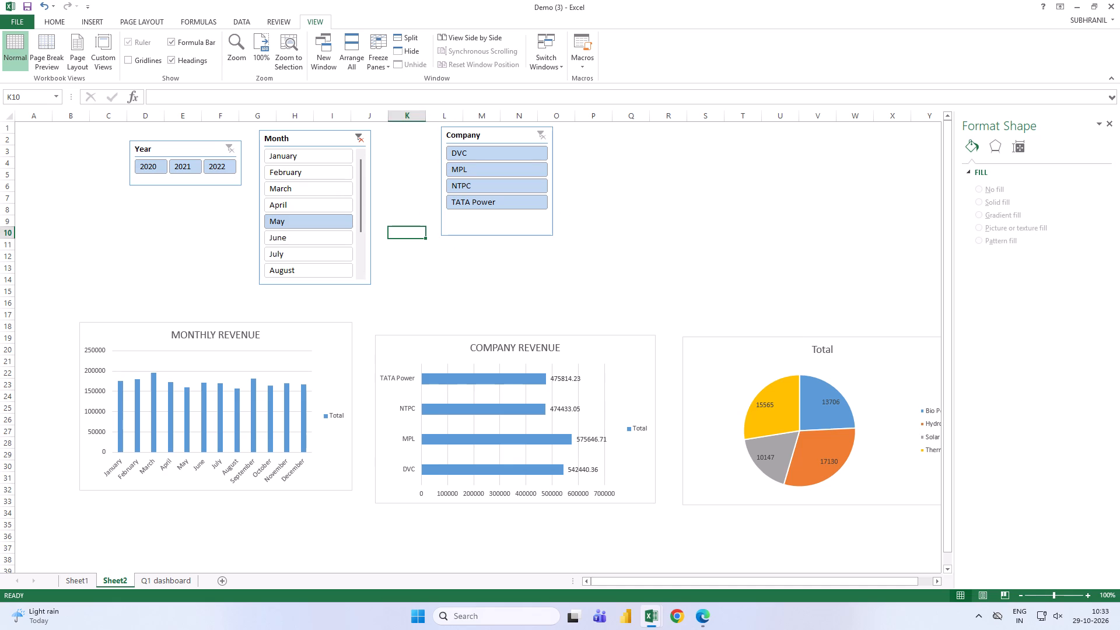
{"action": "left_click", "coordinate": [696, 233]}
{"action": "right_click", "coordinate": [540, 135]}
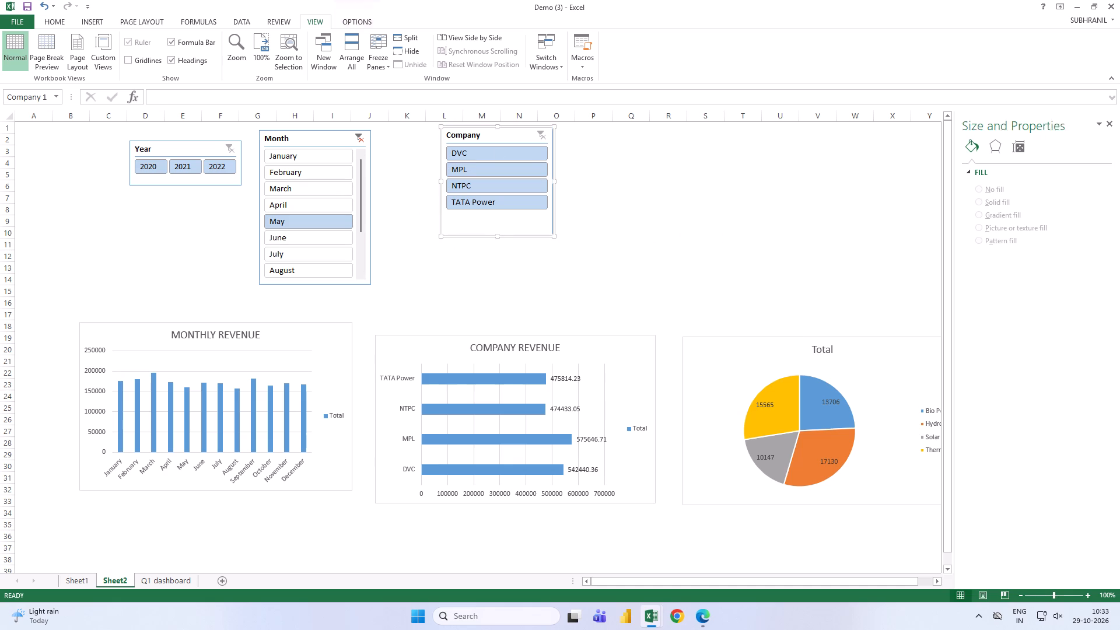
{"action": "right_click", "coordinate": [661, 156]}
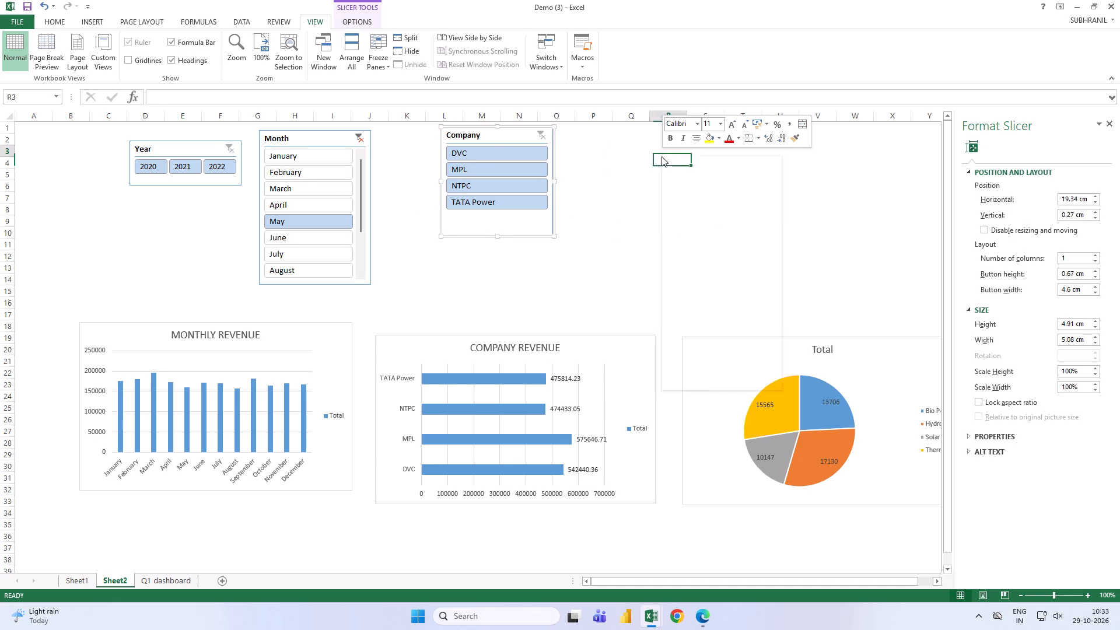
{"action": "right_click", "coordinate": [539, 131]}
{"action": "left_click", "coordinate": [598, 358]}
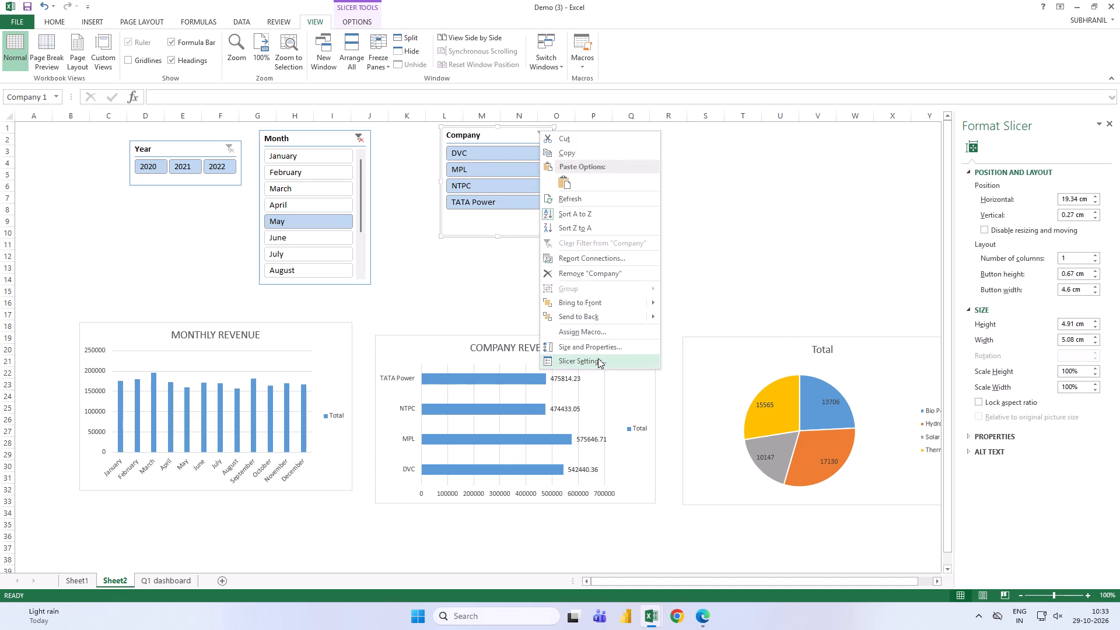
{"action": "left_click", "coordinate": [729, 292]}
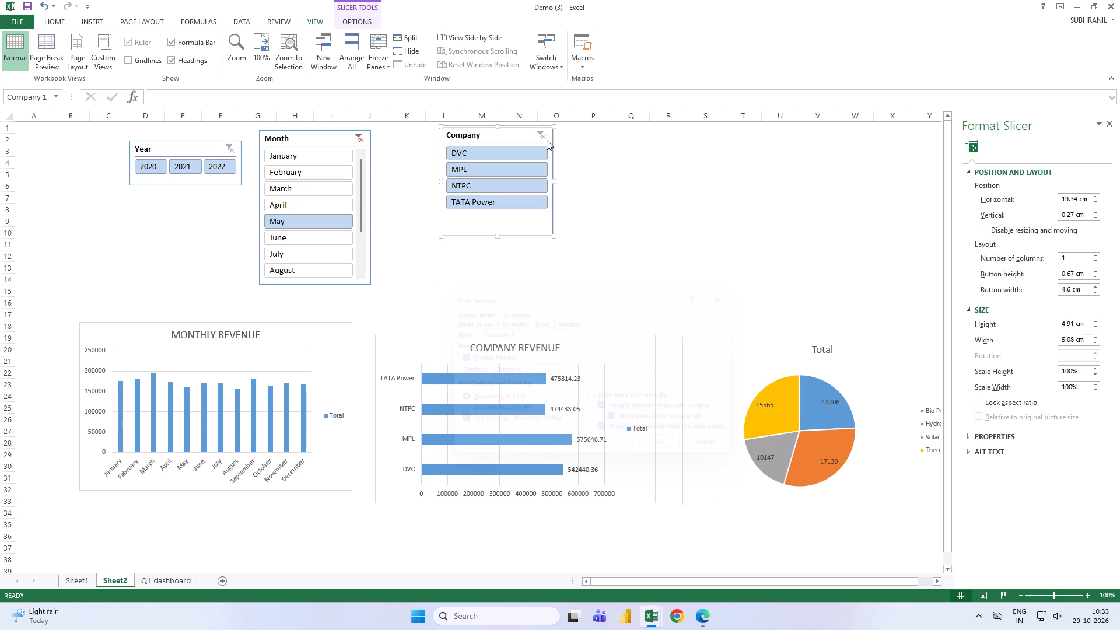
Set the Company slicer on Sheet2 to display its buttons in 2 columns.
{"action": "right_click", "coordinate": [544, 139]}
{"action": "left_click", "coordinate": [594, 353]}
{"action": "left_click", "coordinate": [1080, 261]}
{"action": "key", "text": "BackSpace"}
{"action": "key", "text": "2"}
{"action": "key", "text": "Return"}
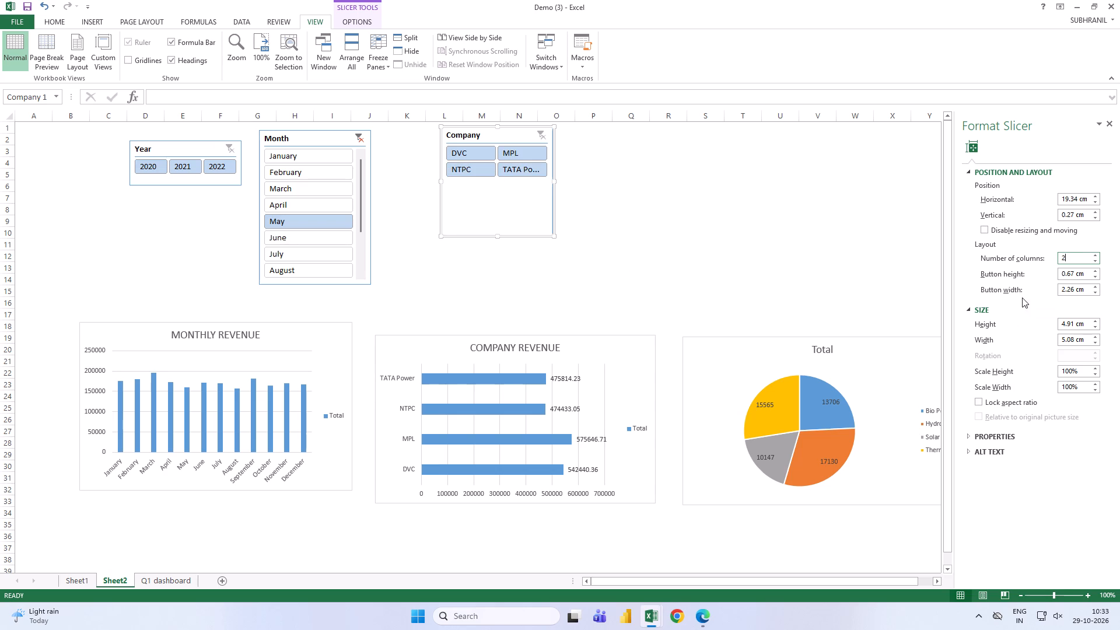
Enlarge the Company slicer's buttons to a height of 1.4 cm and a width of 2.6 cm.
{"action": "triple_click", "coordinate": [1095, 271]}
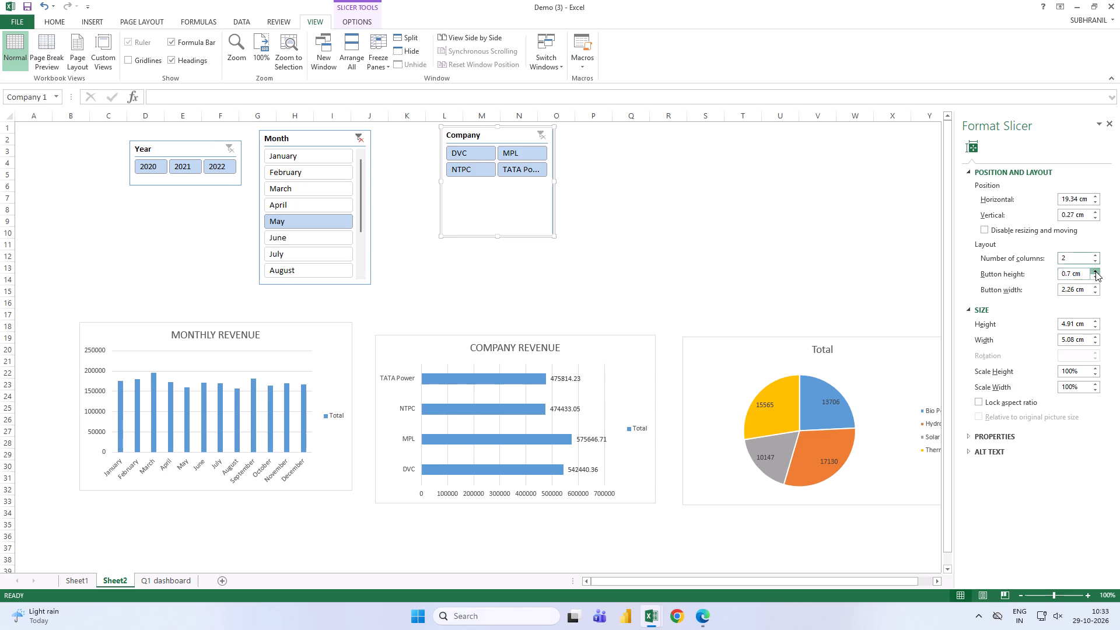
{"action": "left_click", "coordinate": [1095, 271]}
{"action": "left_click", "coordinate": [1095, 271]}
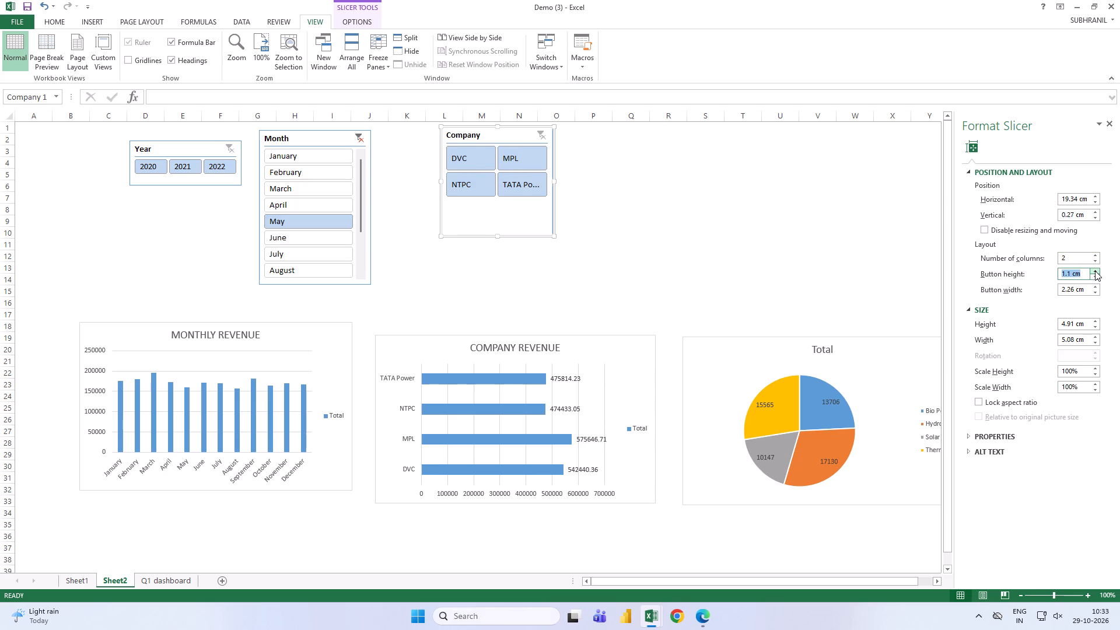
{"action": "left_click", "coordinate": [1095, 271]}
{"action": "left_click", "coordinate": [1095, 271]}
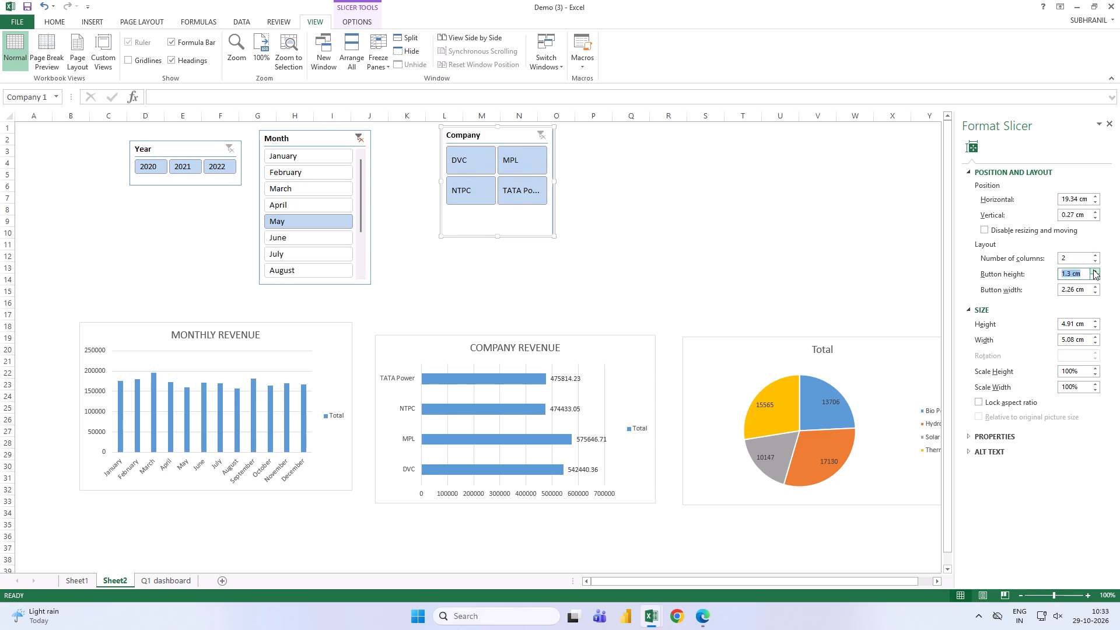
{"action": "left_click", "coordinate": [1093, 269]}
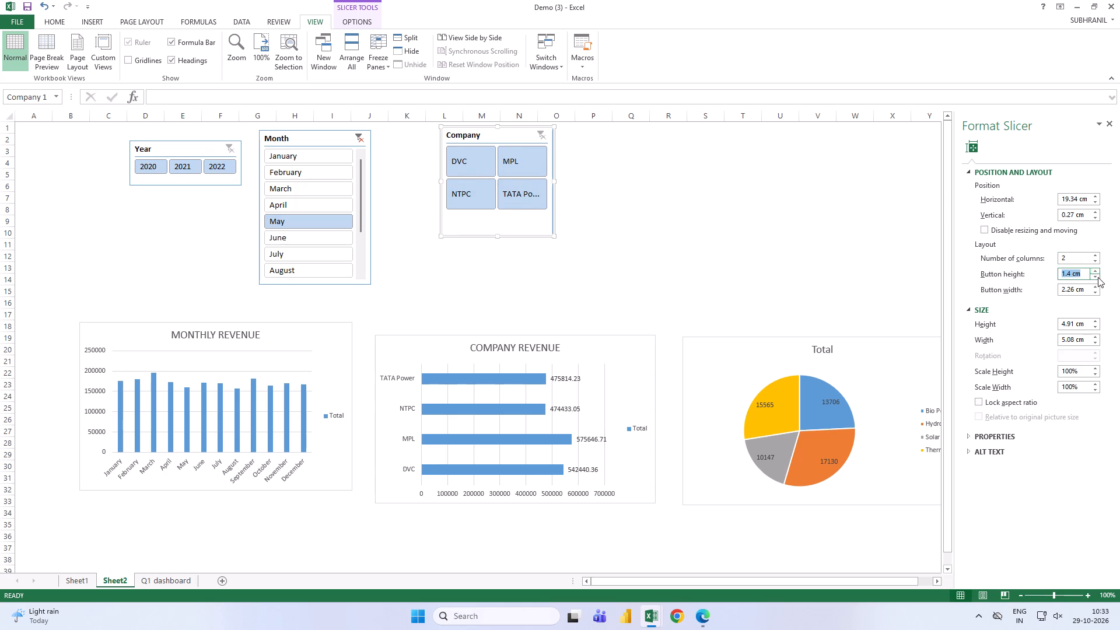
{"action": "left_click", "coordinate": [1097, 290]}
{"action": "triple_click", "coordinate": [1093, 286]}
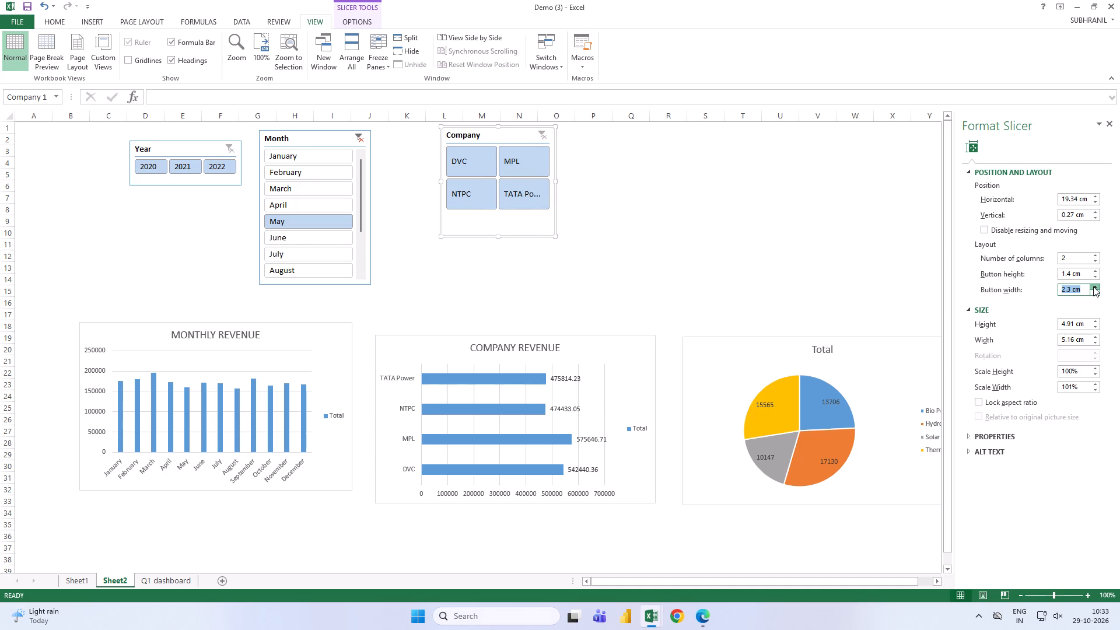
{"action": "left_click", "coordinate": [1091, 287]}
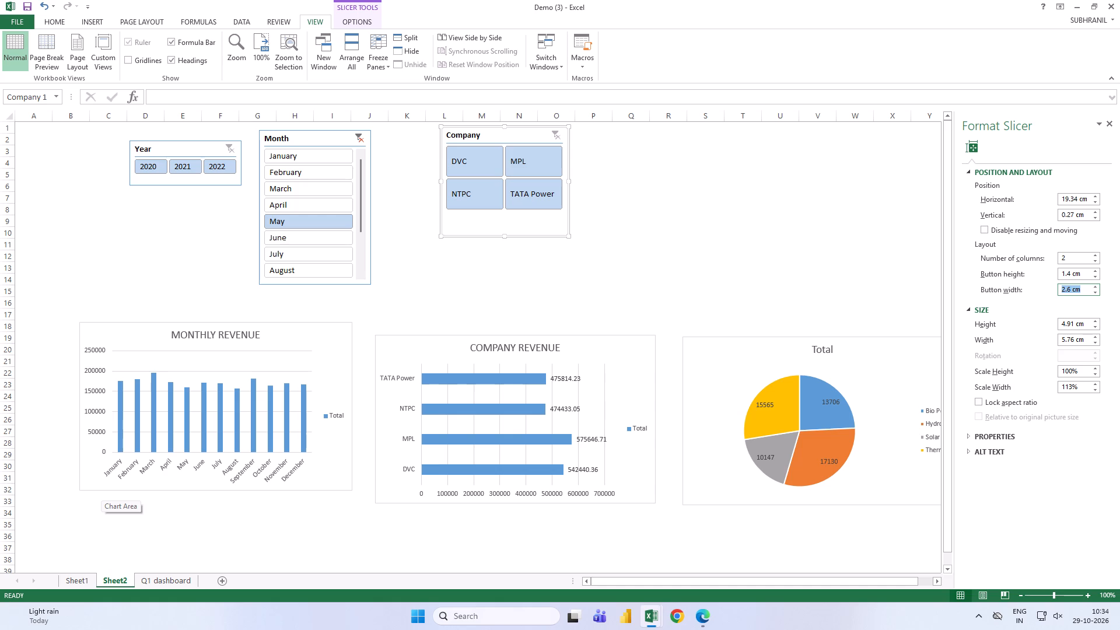
Return to Sheet1, where the pivot tables and the original slicers are.
{"action": "left_click", "coordinate": [87, 588]}
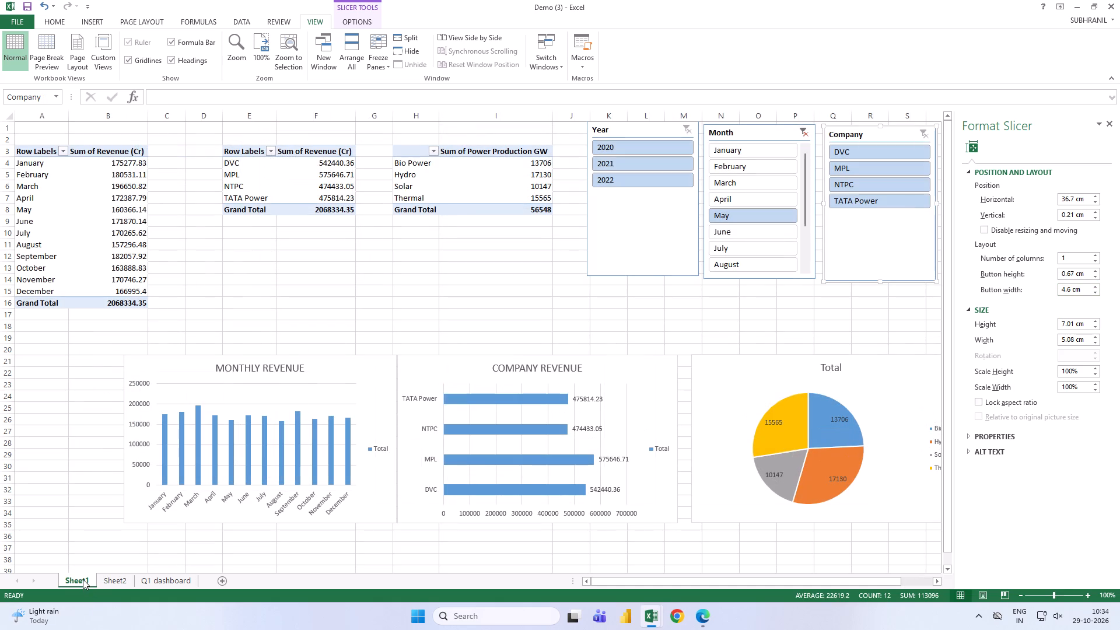
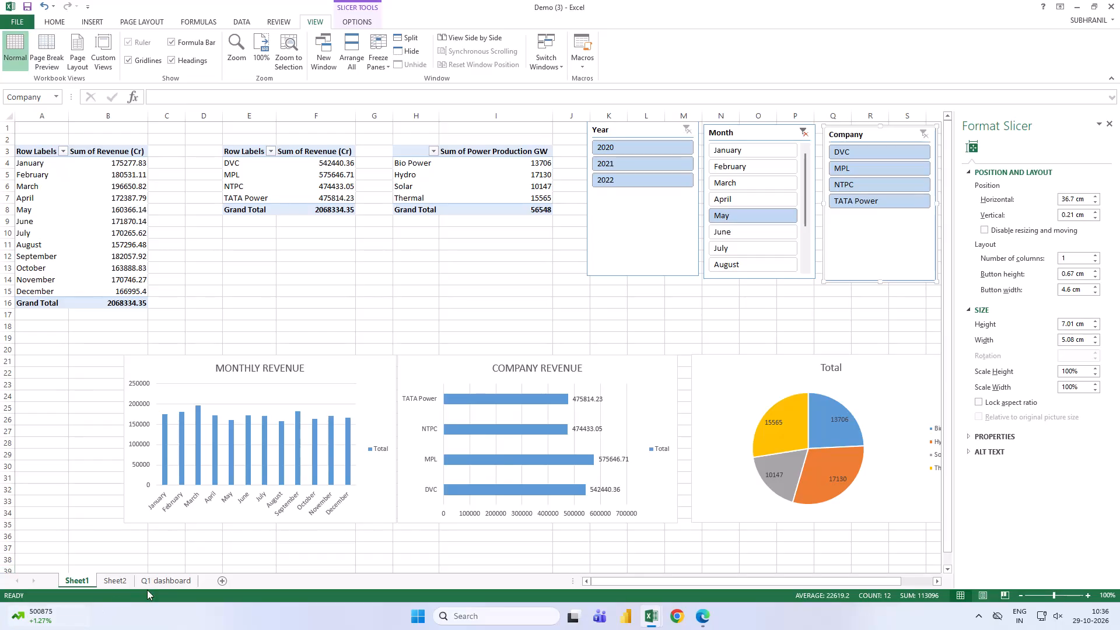
Examine the reference dashboard design on the Q1 dashboard sheet, including its slicer layout and chart arrangement.
{"action": "left_click", "coordinate": [163, 579]}
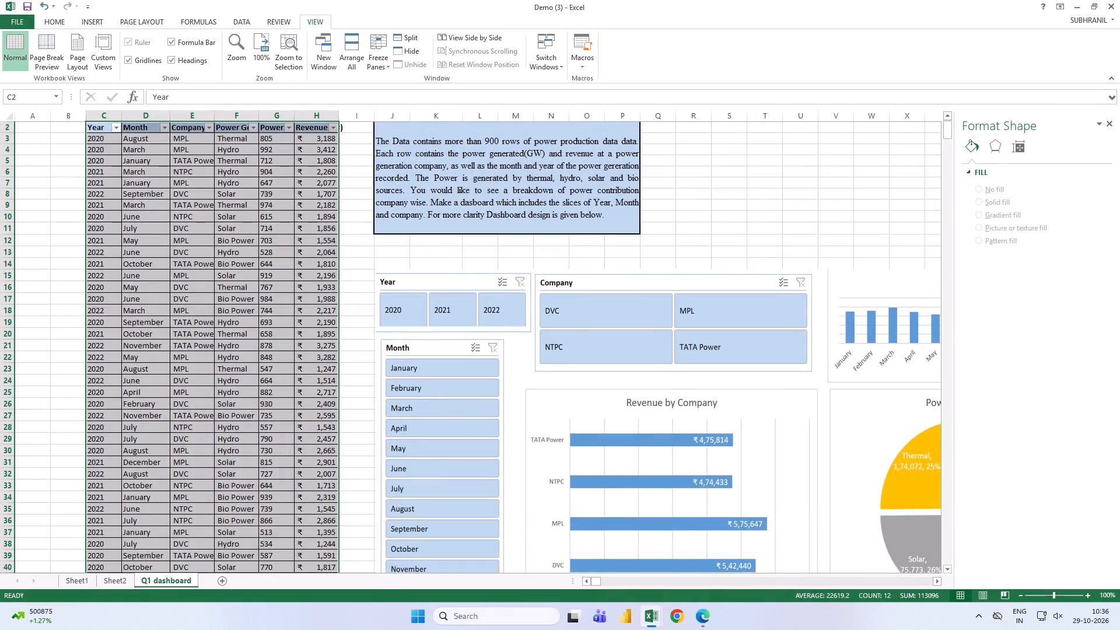
{"action": "scroll", "coordinate": [618, 387], "scroll_direction": "down", "scroll_amount": 3}
{"action": "left_click", "coordinate": [598, 582]}
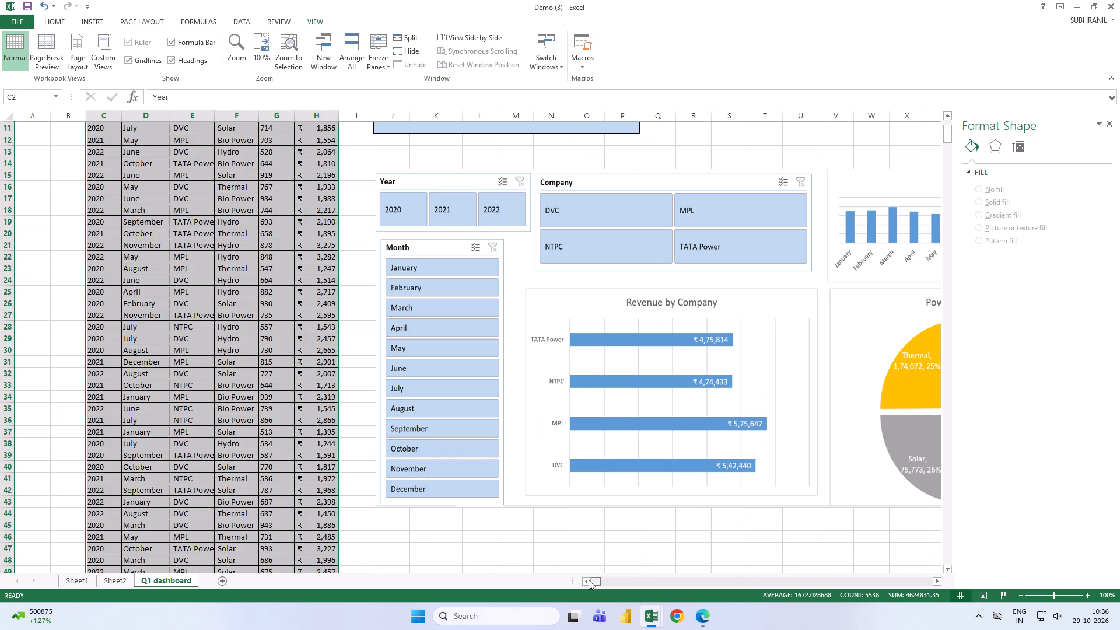
{"action": "scroll", "coordinate": [602, 439], "scroll_direction": "up", "scroll_amount": 3}
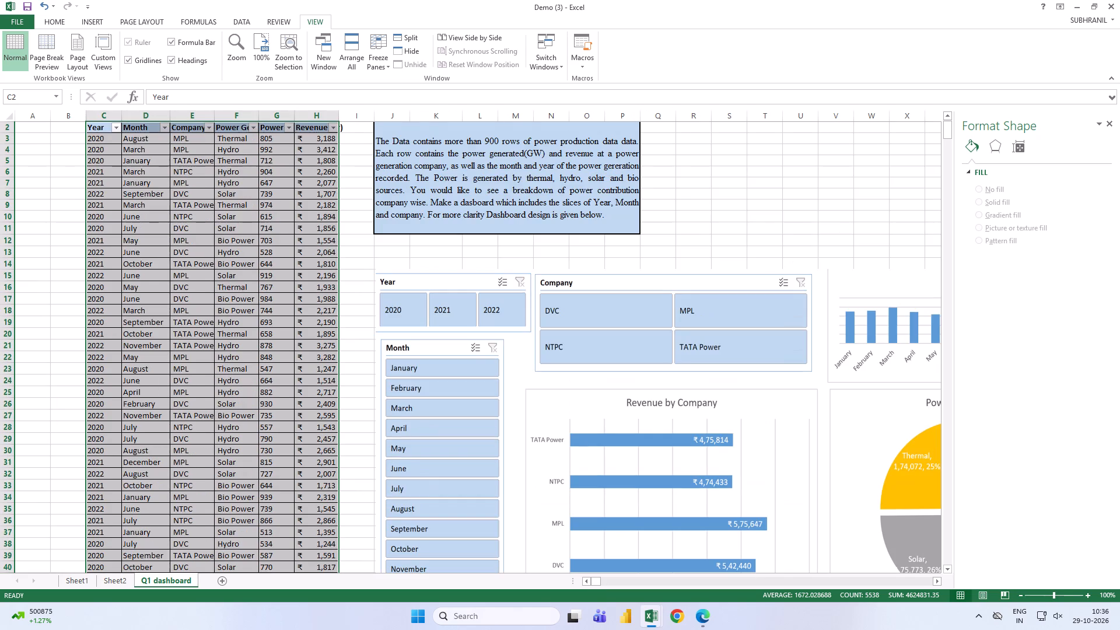
{"action": "scroll", "coordinate": [602, 437], "scroll_direction": "down", "scroll_amount": 4}
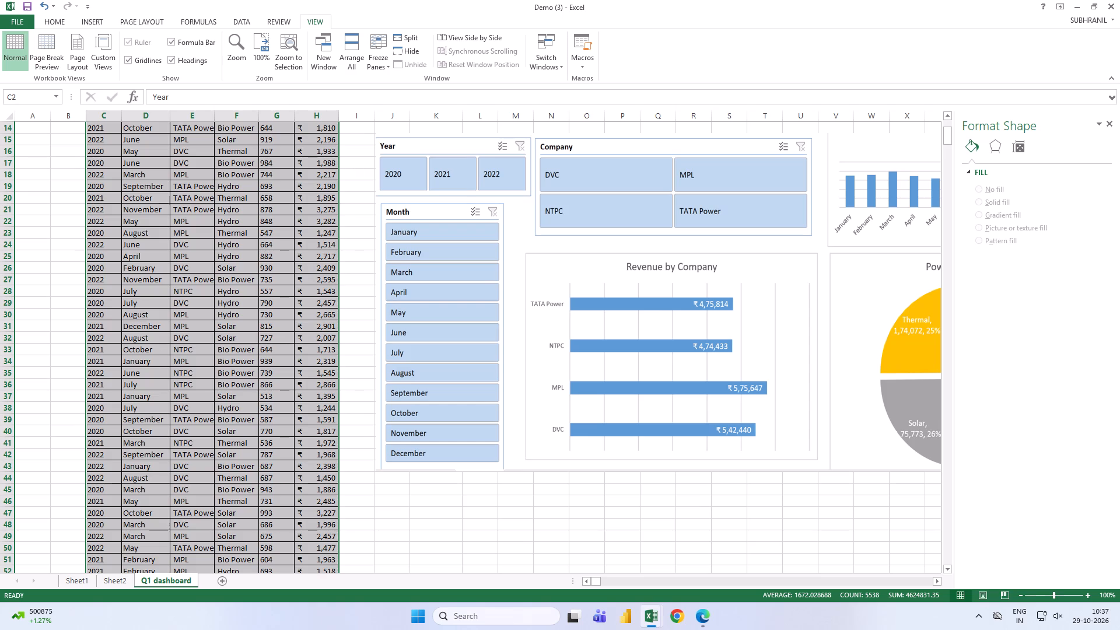
Open the report connections of the Year slicer on Sheet2.
{"action": "left_click", "coordinate": [68, 584]}
{"action": "left_click", "coordinate": [101, 578]}
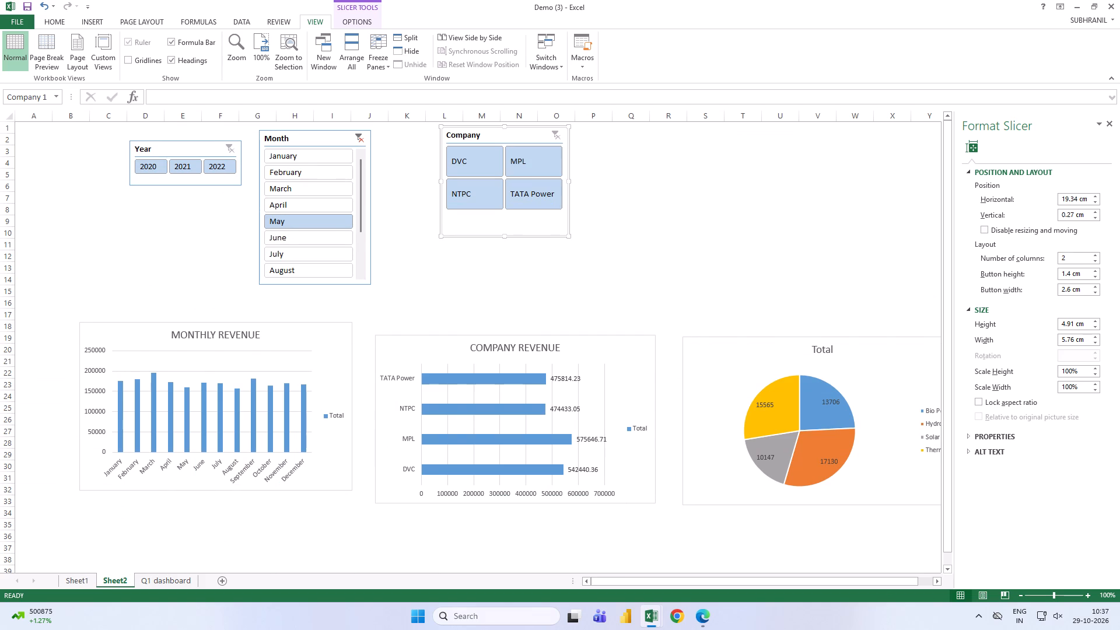
{"action": "right_click", "coordinate": [229, 148]}
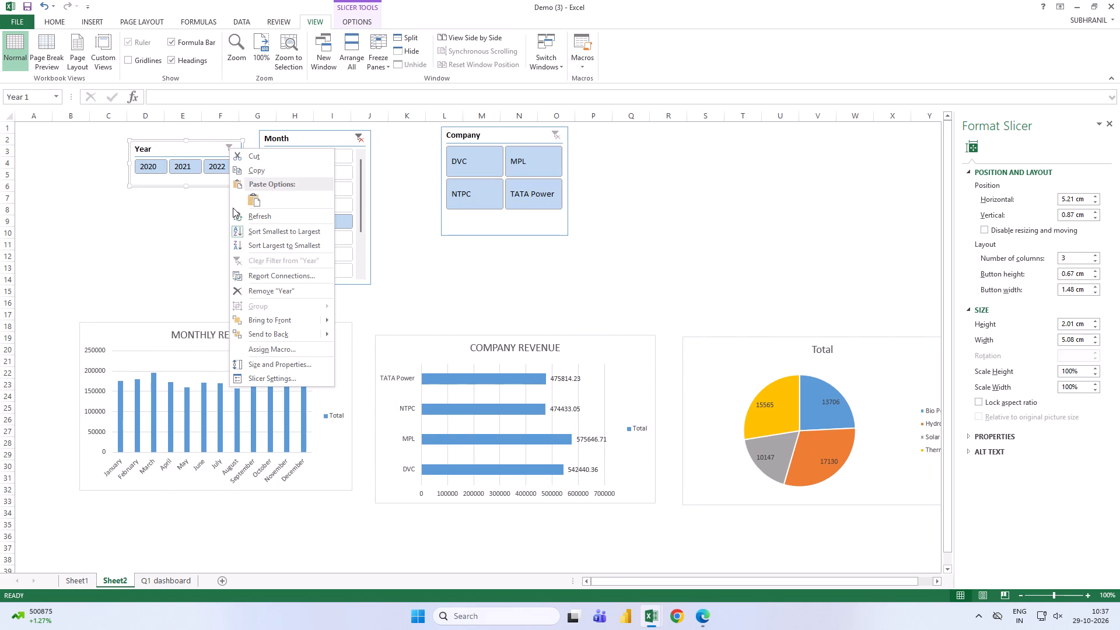
{"action": "left_click", "coordinate": [260, 272]}
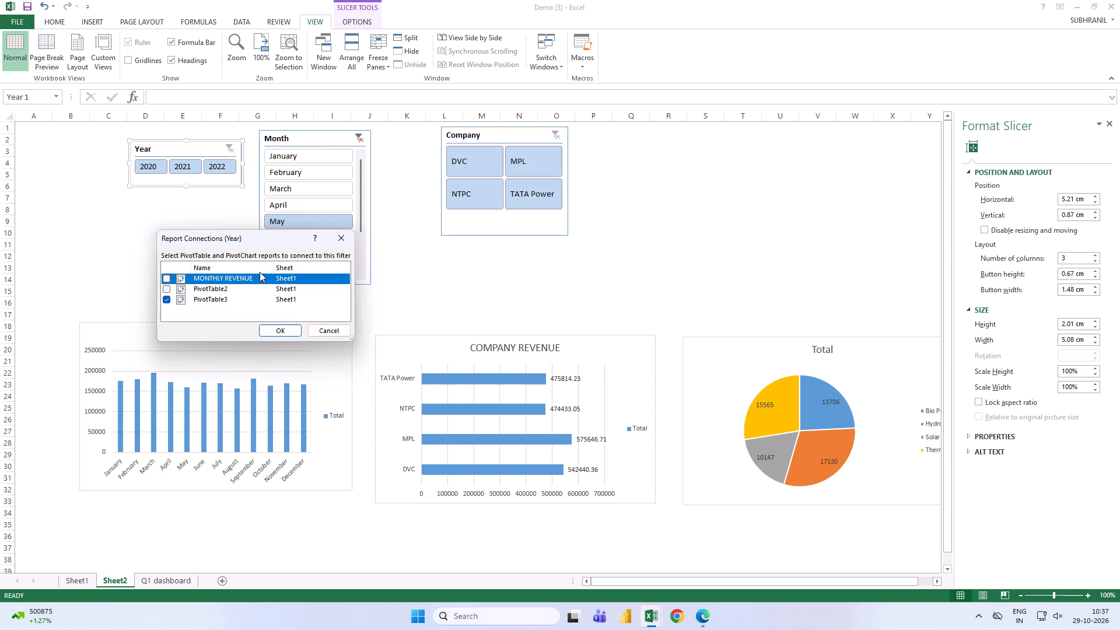
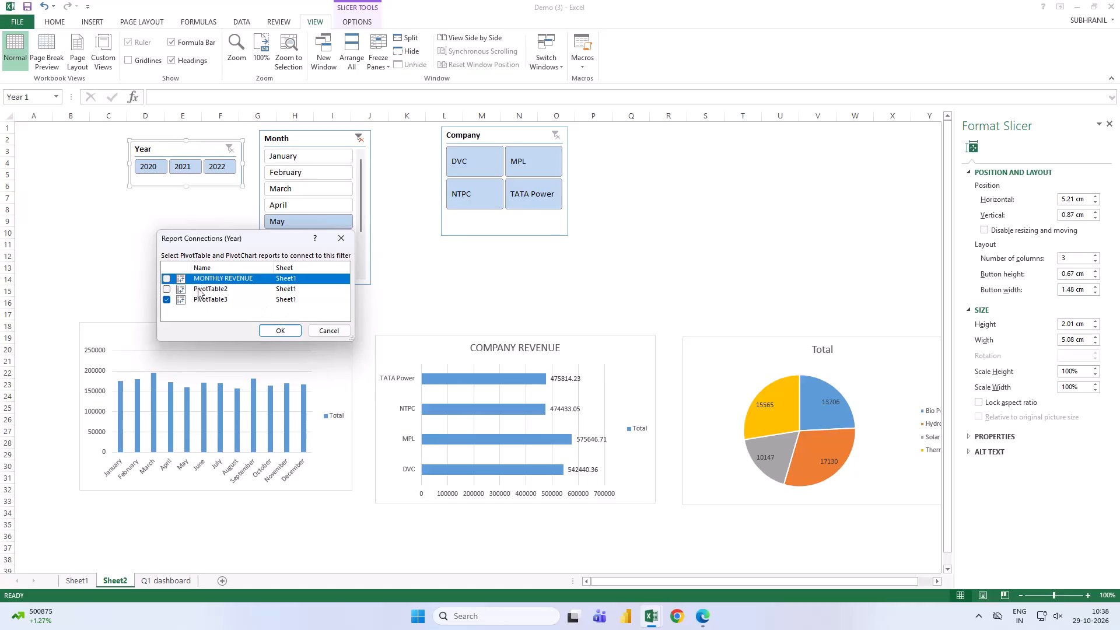
Connect the Year slicer to the MONTHLY REVENUE and PivotTable2 reports as well.
{"action": "left_click", "coordinate": [165, 286]}
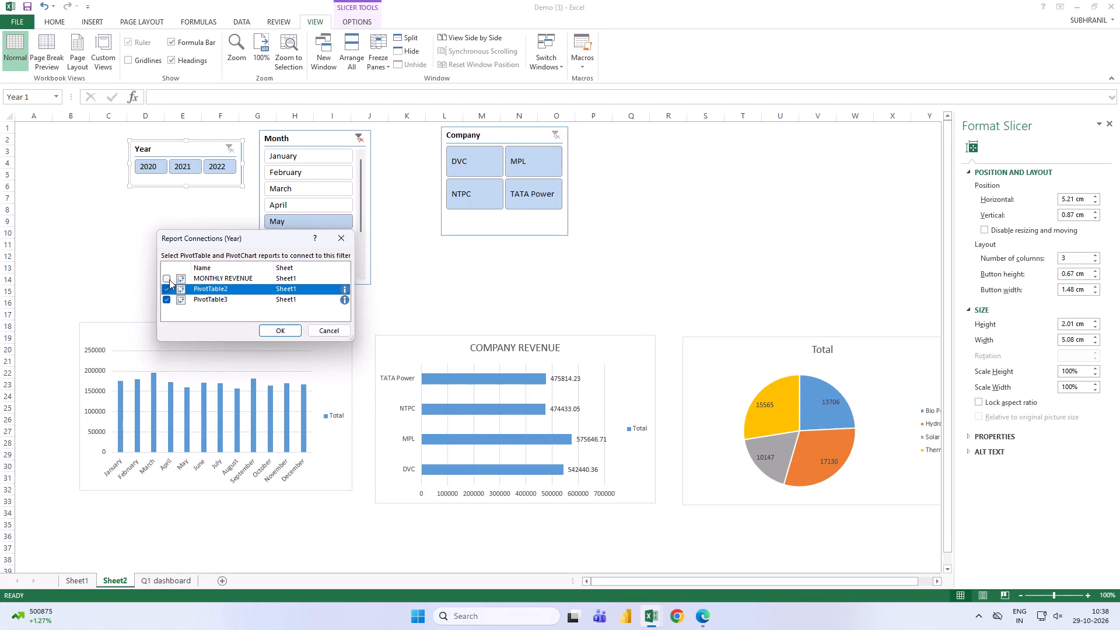
{"action": "left_click", "coordinate": [166, 279]}
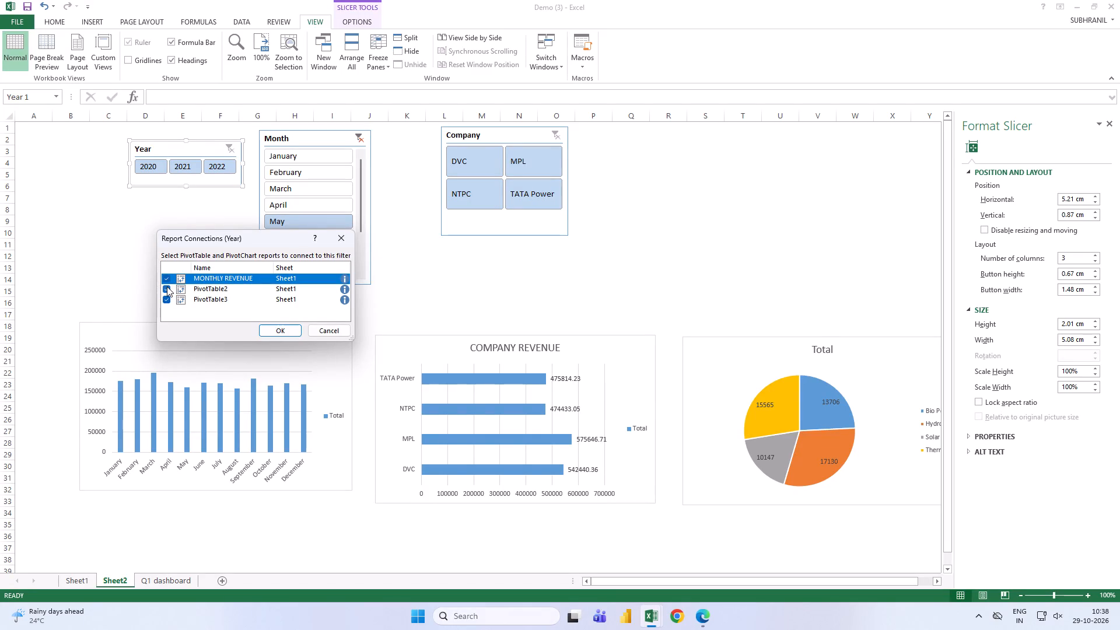
{"action": "left_click", "coordinate": [271, 331]}
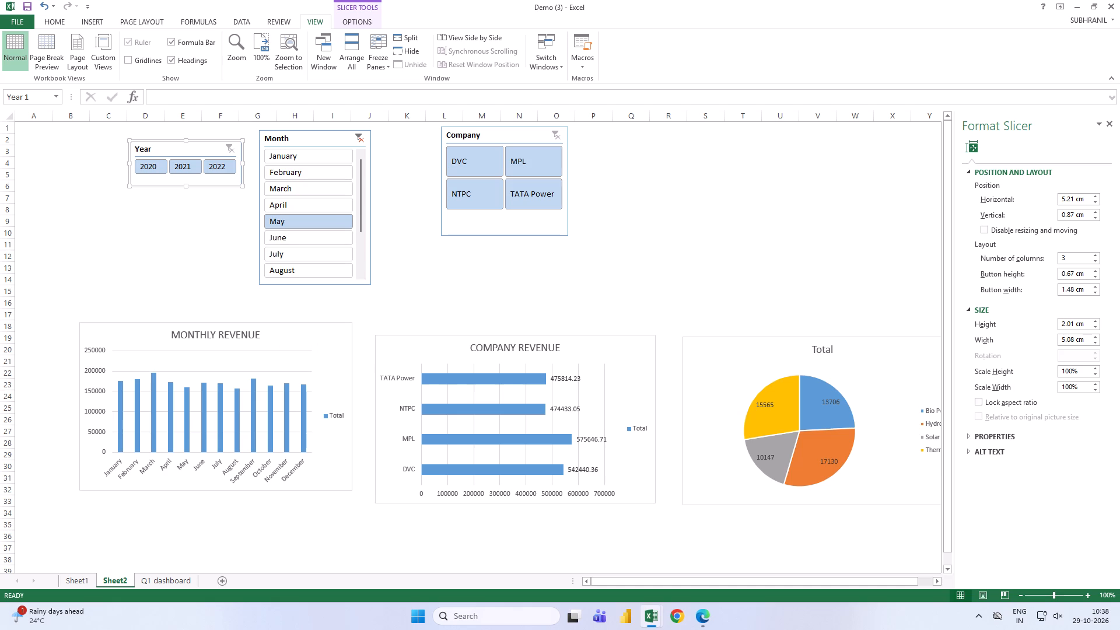
Connect the Company slicer on Sheet2 to the MONTHLY REVENUE and PivotTable2 reports as well.
{"action": "right_click", "coordinate": [554, 134]}
{"action": "left_click", "coordinate": [608, 260]}
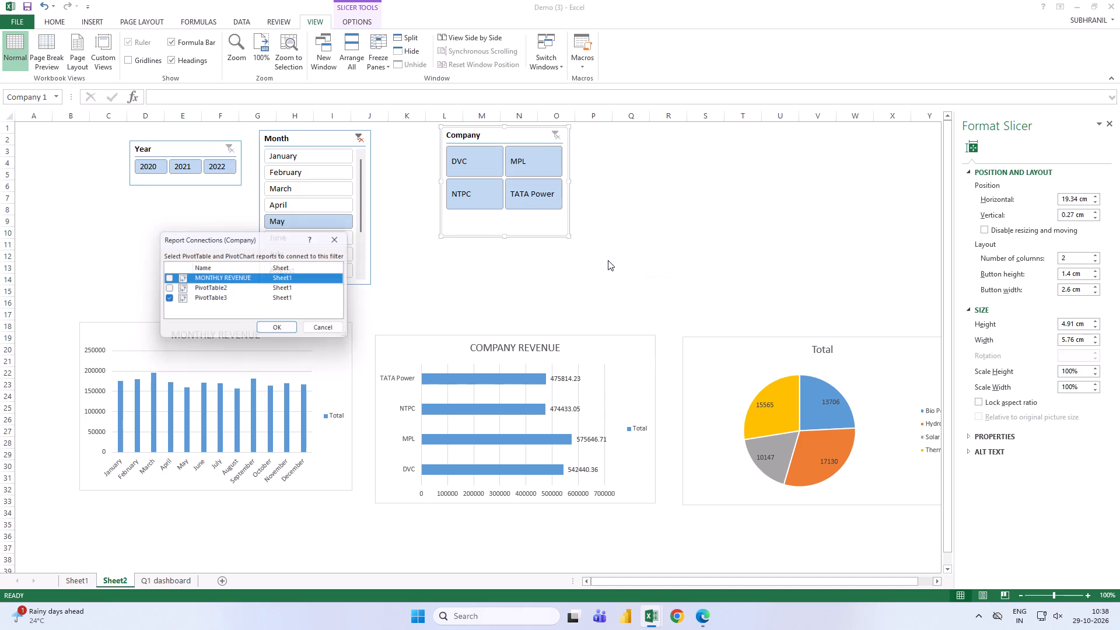
{"action": "left_click", "coordinate": [166, 289]}
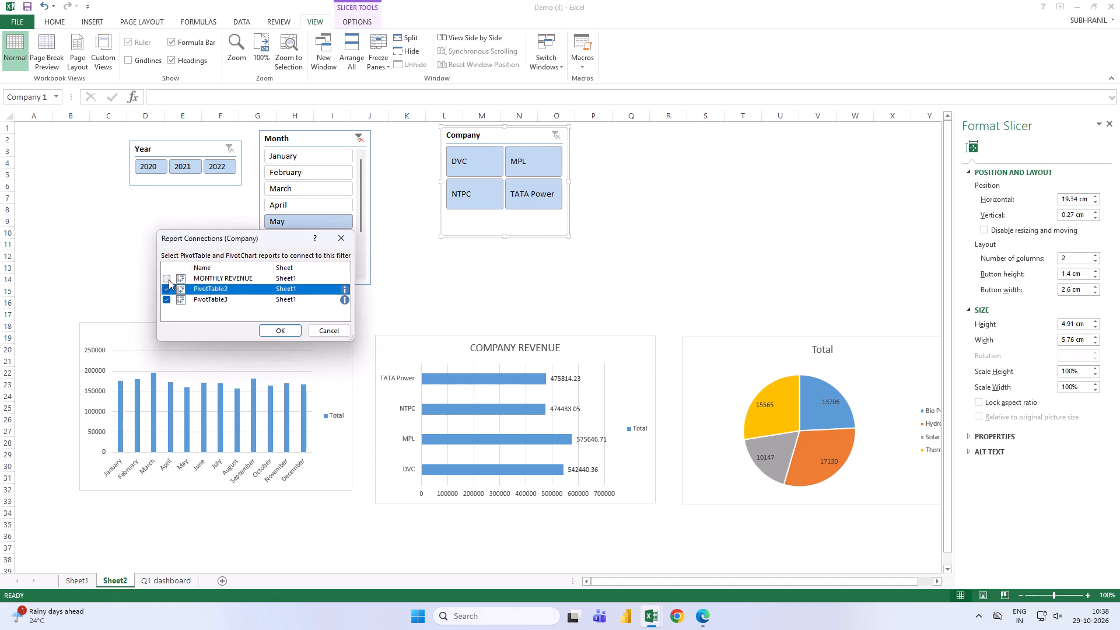
{"action": "left_click", "coordinate": [169, 280]}
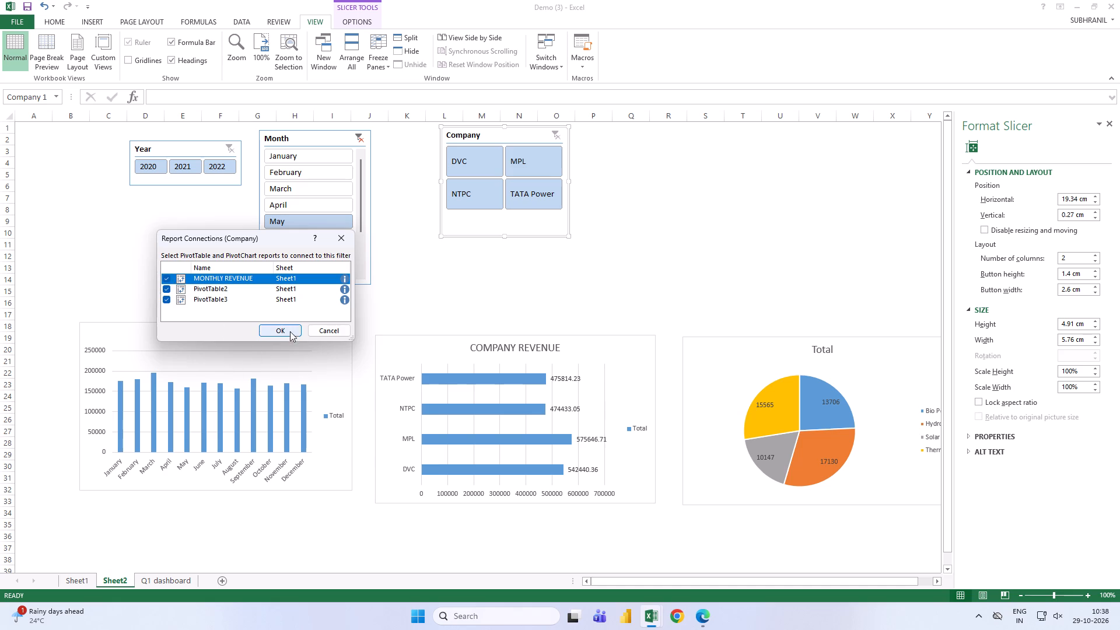
{"action": "left_click", "coordinate": [290, 331]}
Connect the Month slicer on Sheet2 to the MONTHLY REVENUE and PivotTable2 reports as well.
{"action": "right_click", "coordinate": [320, 136]}
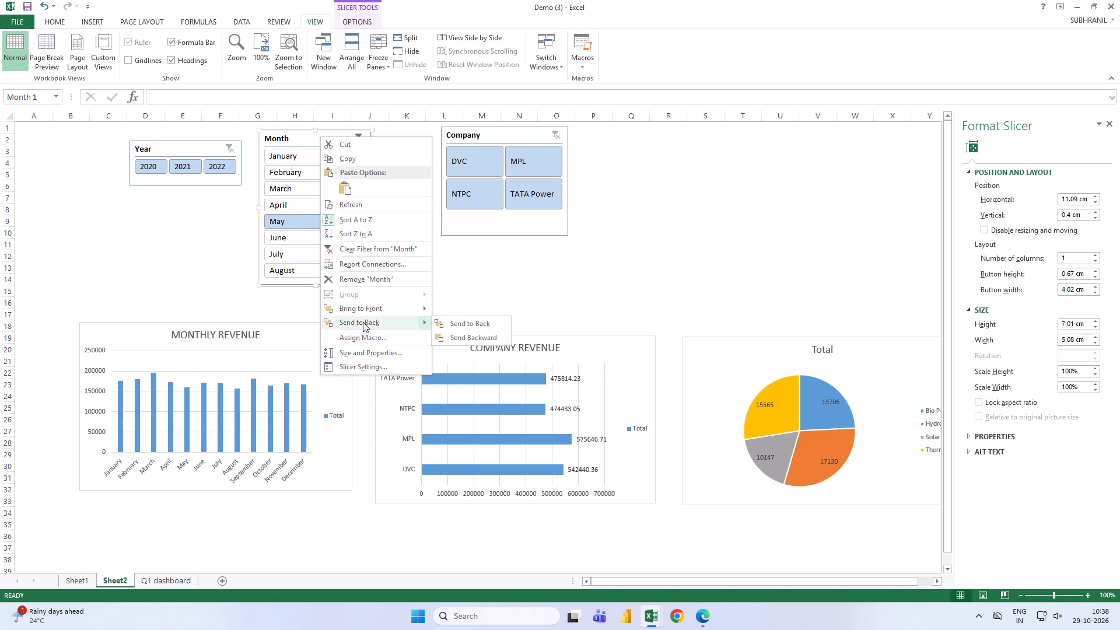
{"action": "left_click", "coordinate": [367, 261]}
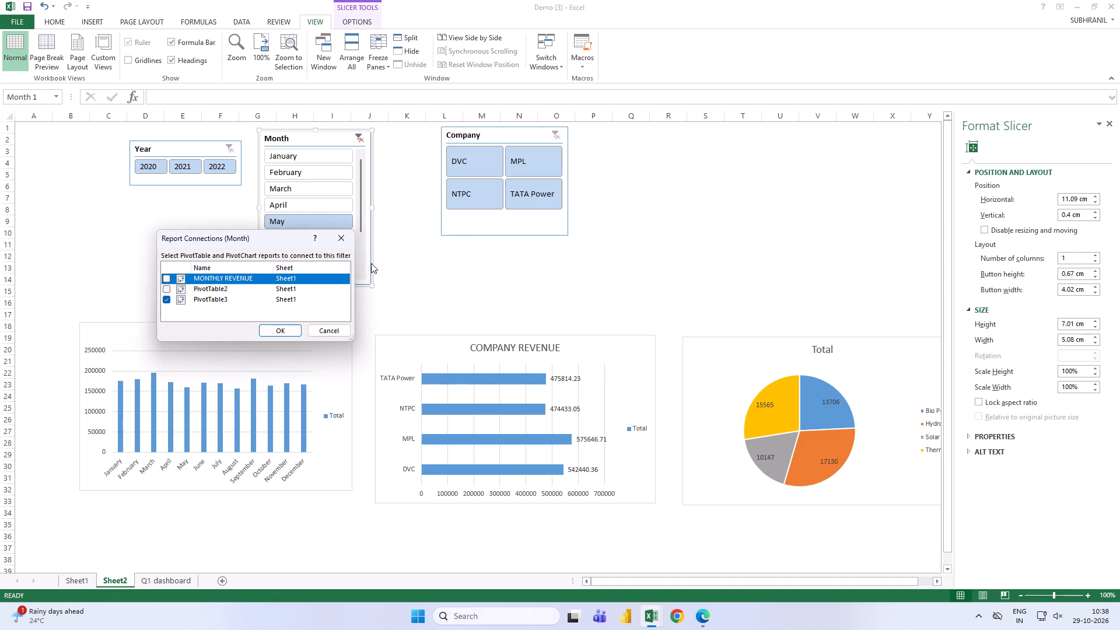
{"action": "left_click", "coordinate": [166, 279]}
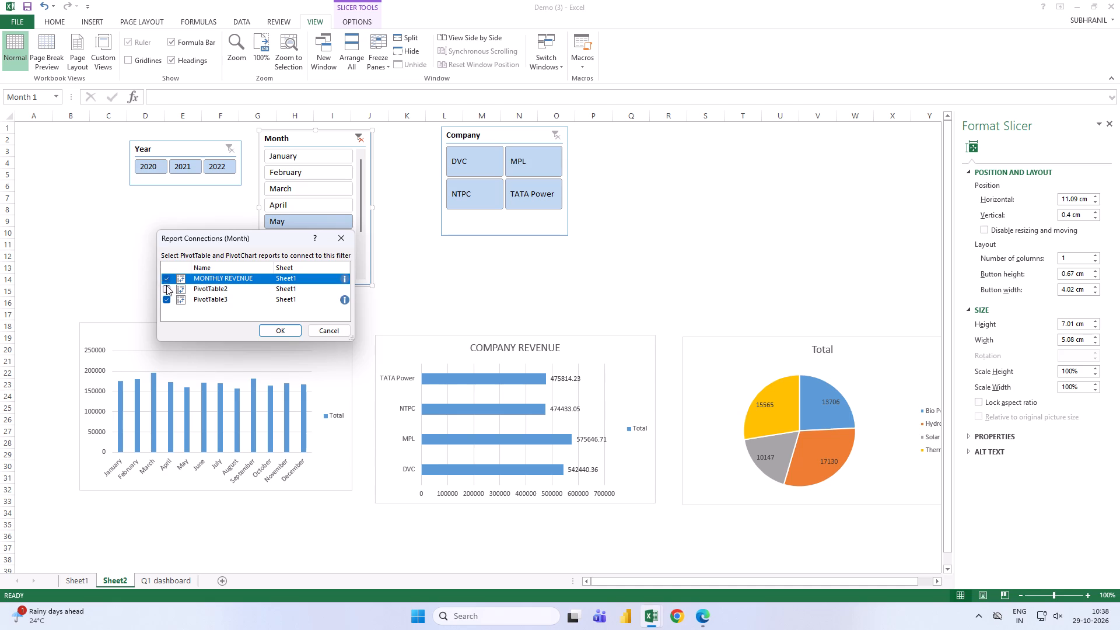
{"action": "left_click", "coordinate": [166, 285]}
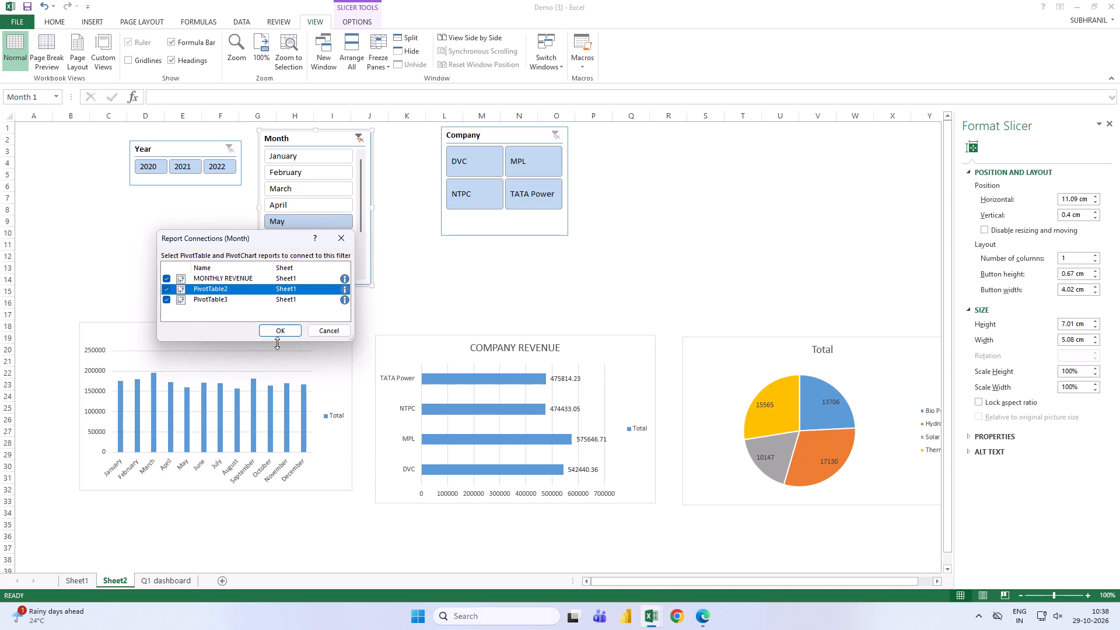
{"action": "left_click", "coordinate": [279, 337]}
{"action": "left_click", "coordinate": [281, 330]}
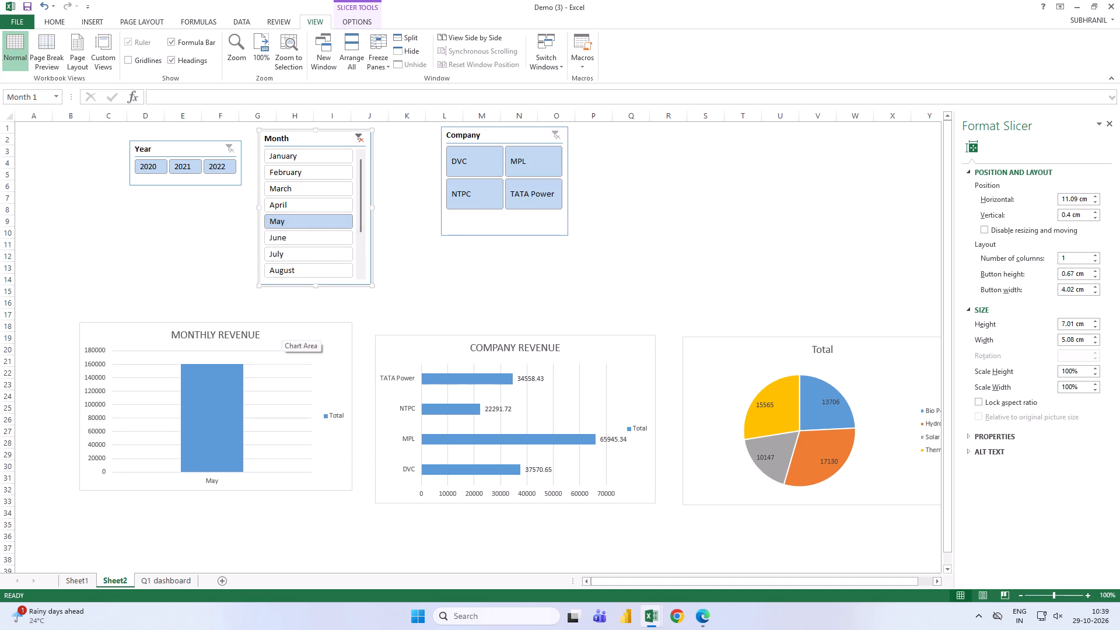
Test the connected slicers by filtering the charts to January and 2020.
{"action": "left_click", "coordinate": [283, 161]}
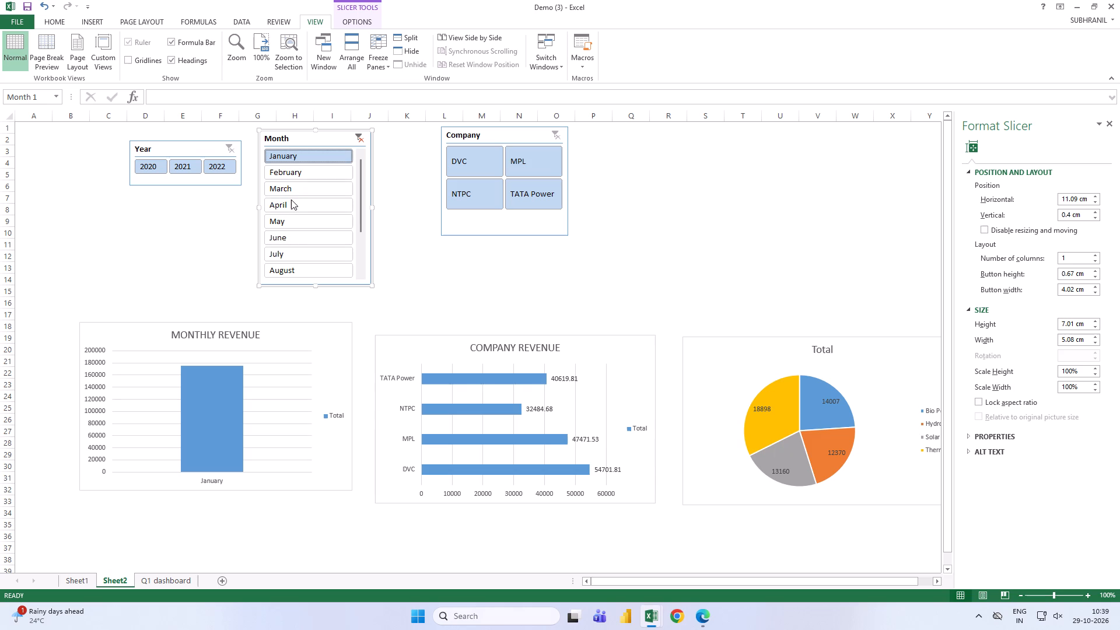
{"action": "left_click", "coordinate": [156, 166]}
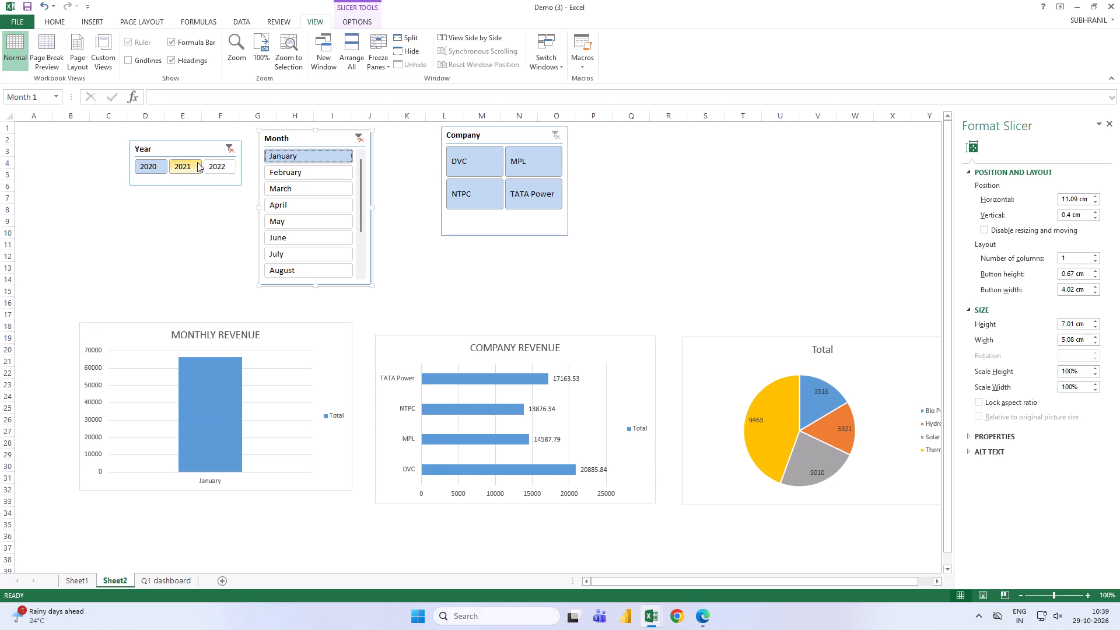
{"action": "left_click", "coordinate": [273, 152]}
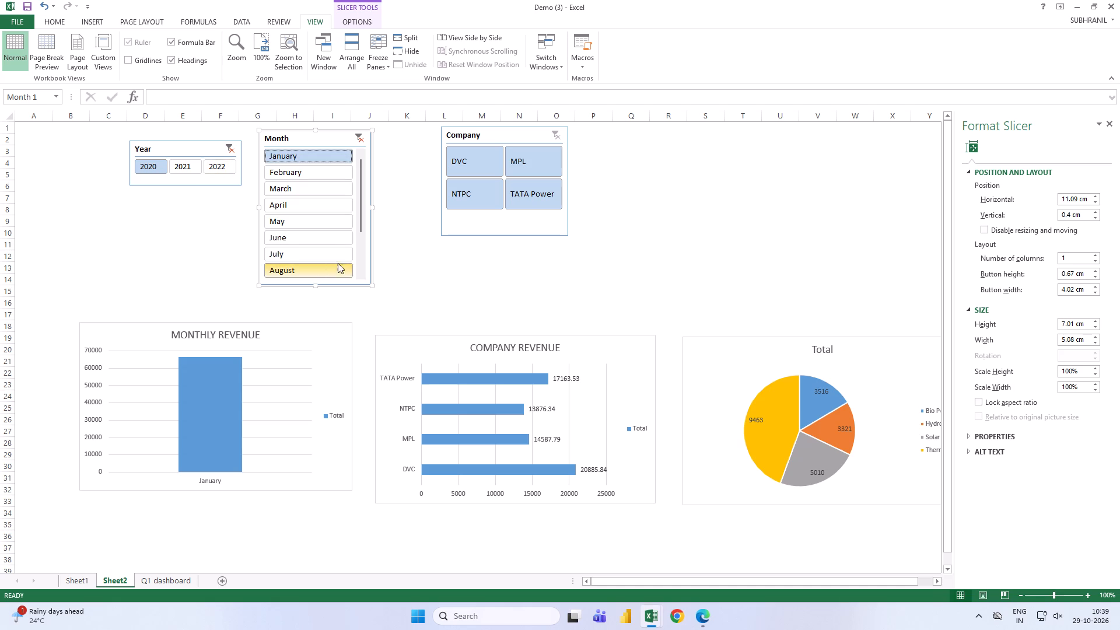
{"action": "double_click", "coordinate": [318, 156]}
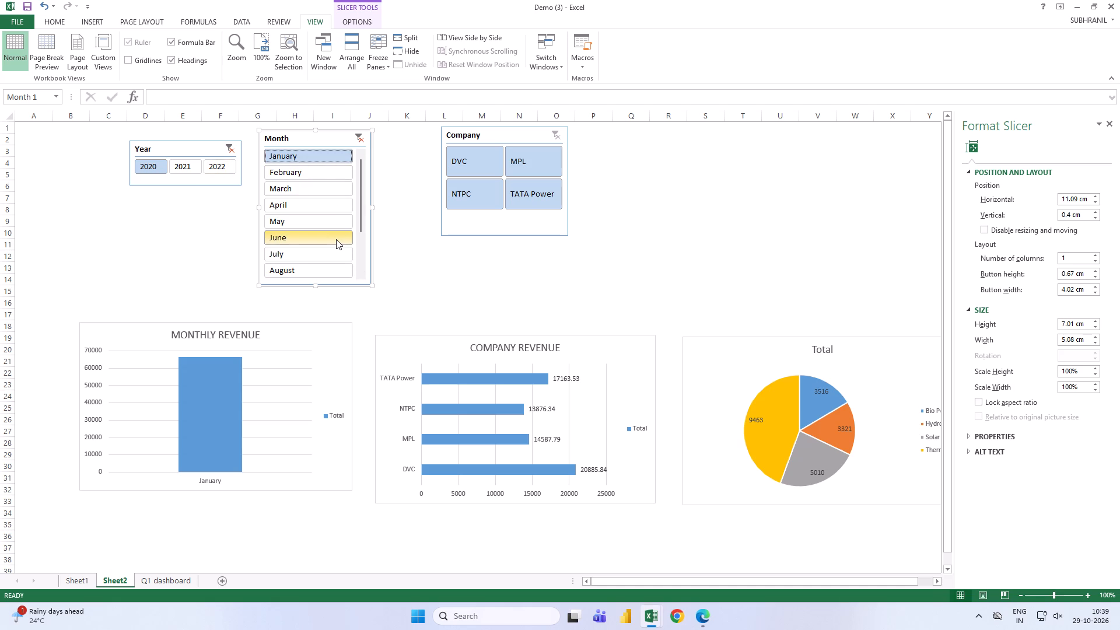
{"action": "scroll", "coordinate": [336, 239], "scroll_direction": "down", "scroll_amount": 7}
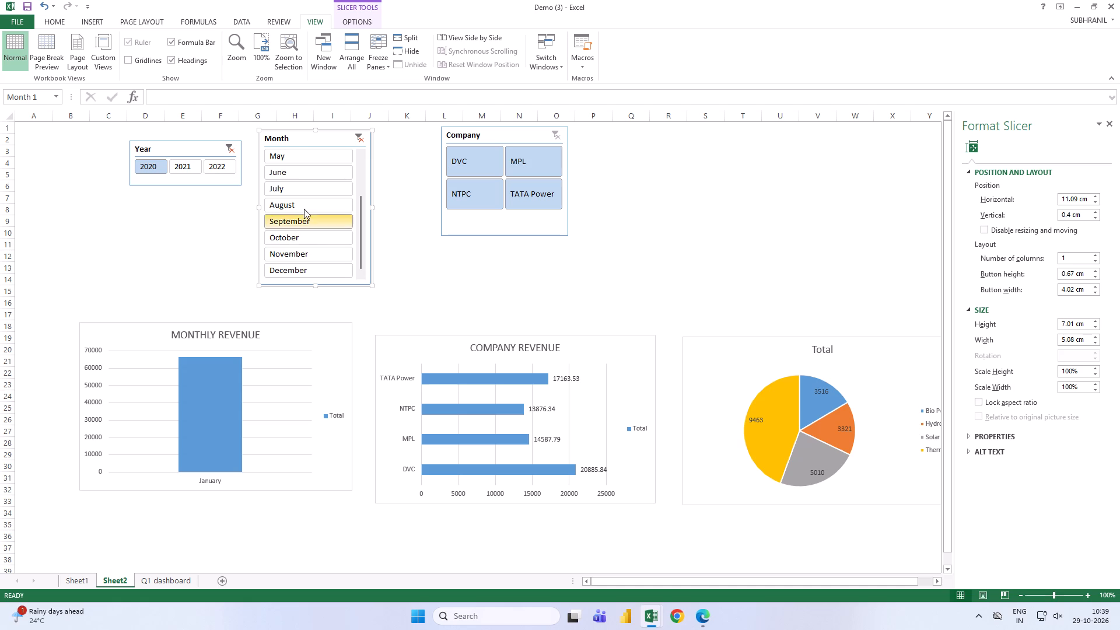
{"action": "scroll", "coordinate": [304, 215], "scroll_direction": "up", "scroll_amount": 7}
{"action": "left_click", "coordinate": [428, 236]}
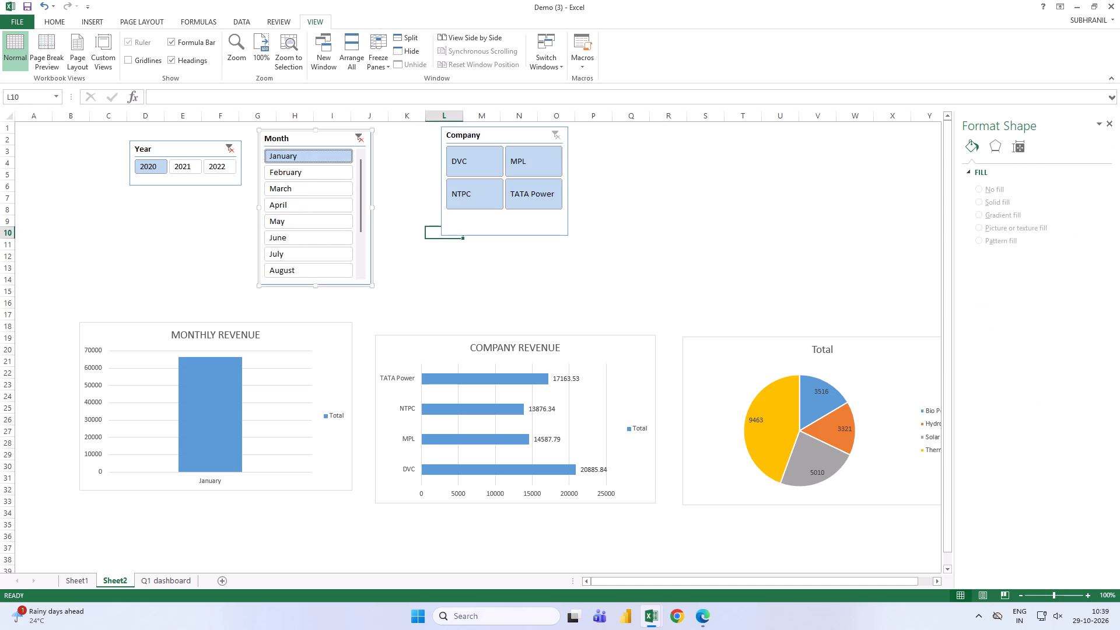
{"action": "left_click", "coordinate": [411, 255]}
Filter the Sheet2 charts to company DVC, month May and year 2022 with the slicers.
{"action": "left_click", "coordinate": [457, 169]}
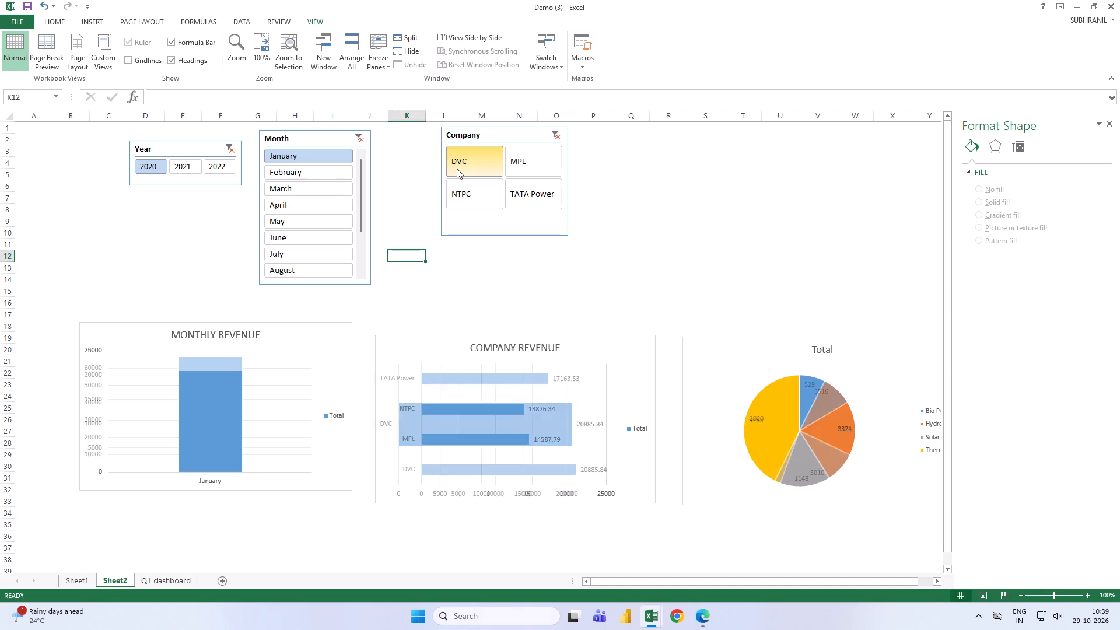
{"action": "left_click", "coordinate": [318, 174]}
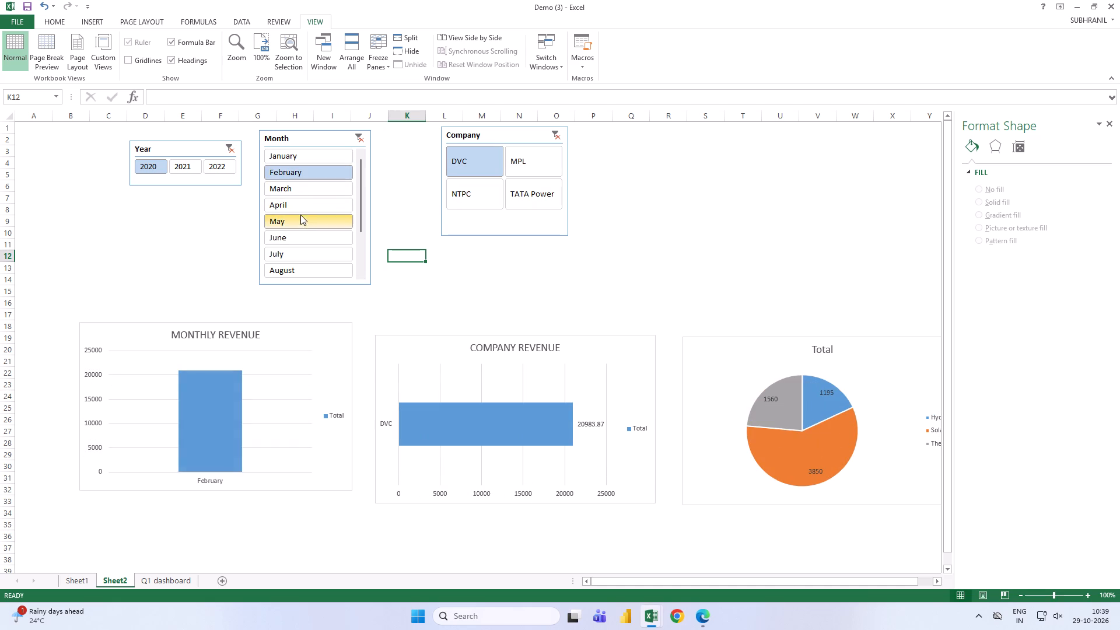
{"action": "left_click", "coordinate": [300, 215]}
{"action": "left_click", "coordinate": [194, 165]}
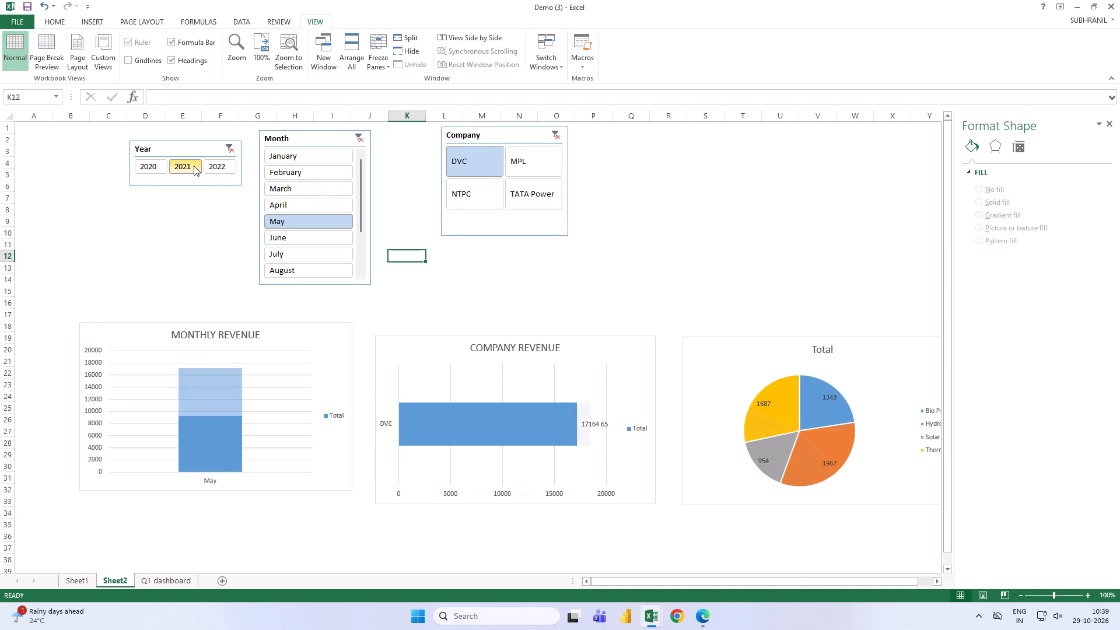
{"action": "left_click", "coordinate": [209, 167]}
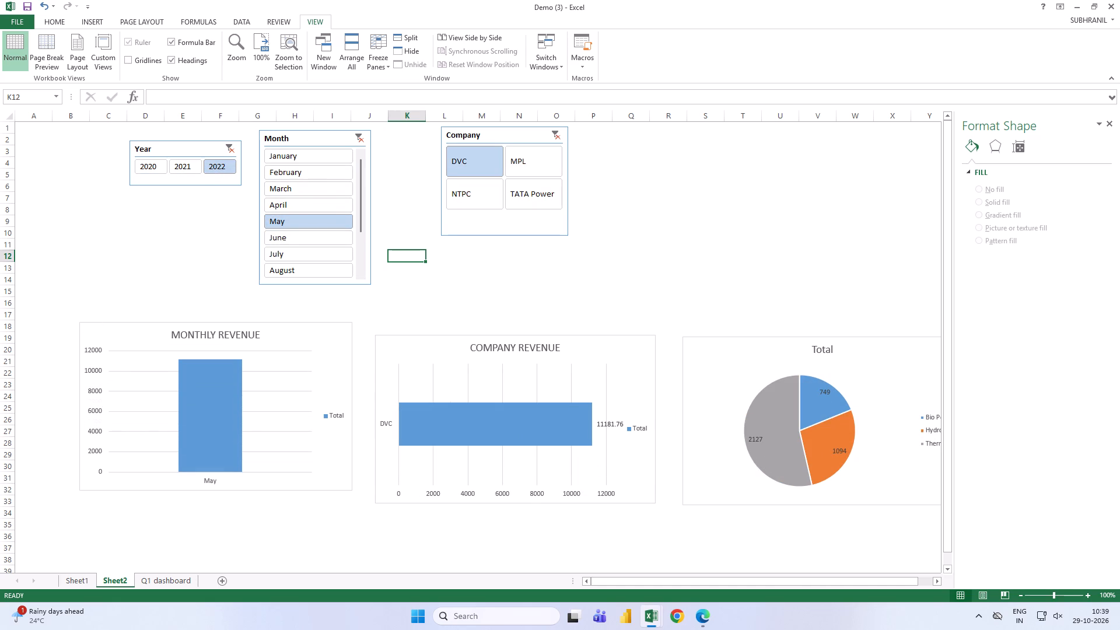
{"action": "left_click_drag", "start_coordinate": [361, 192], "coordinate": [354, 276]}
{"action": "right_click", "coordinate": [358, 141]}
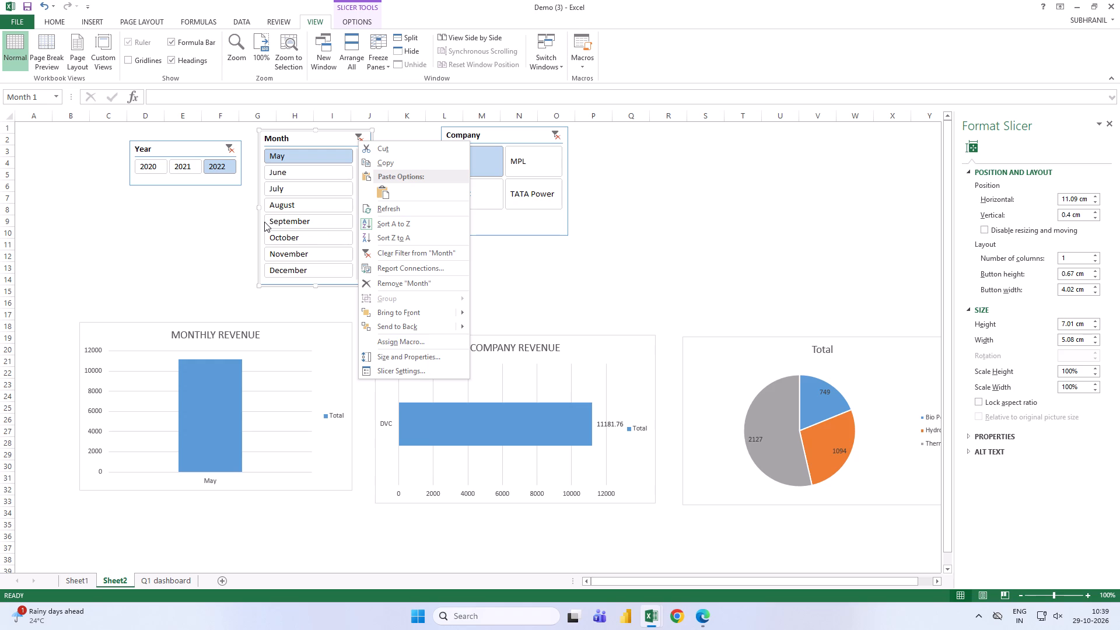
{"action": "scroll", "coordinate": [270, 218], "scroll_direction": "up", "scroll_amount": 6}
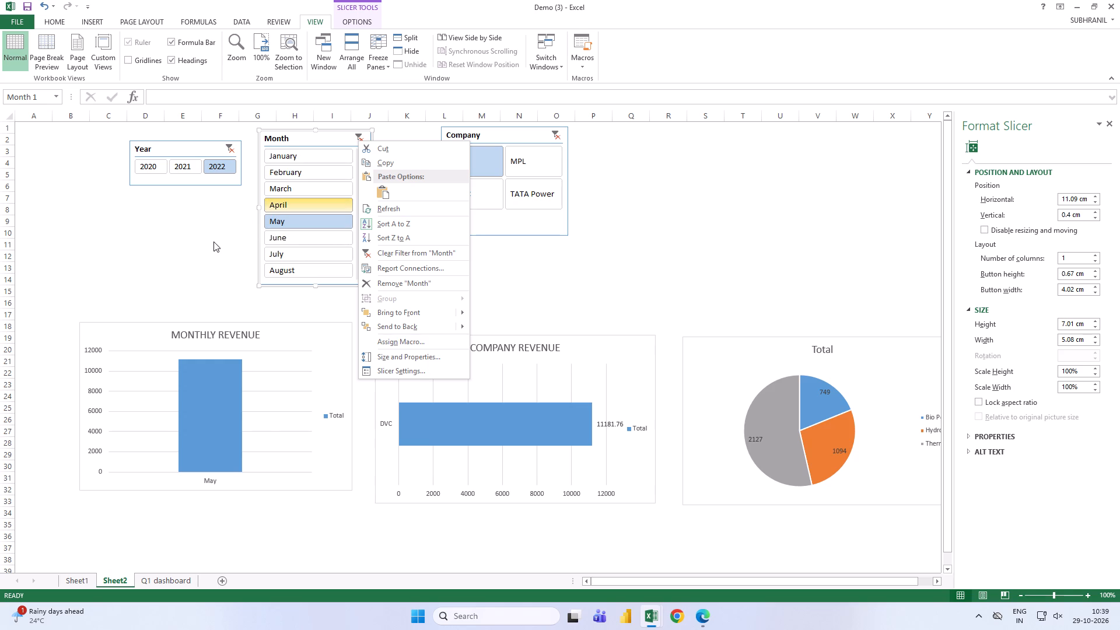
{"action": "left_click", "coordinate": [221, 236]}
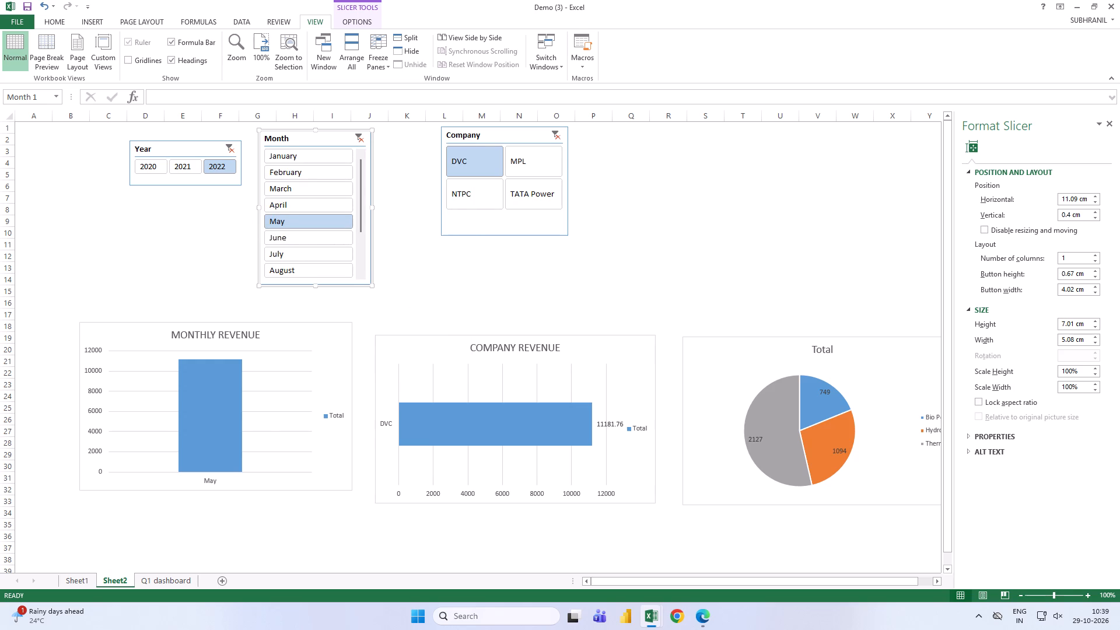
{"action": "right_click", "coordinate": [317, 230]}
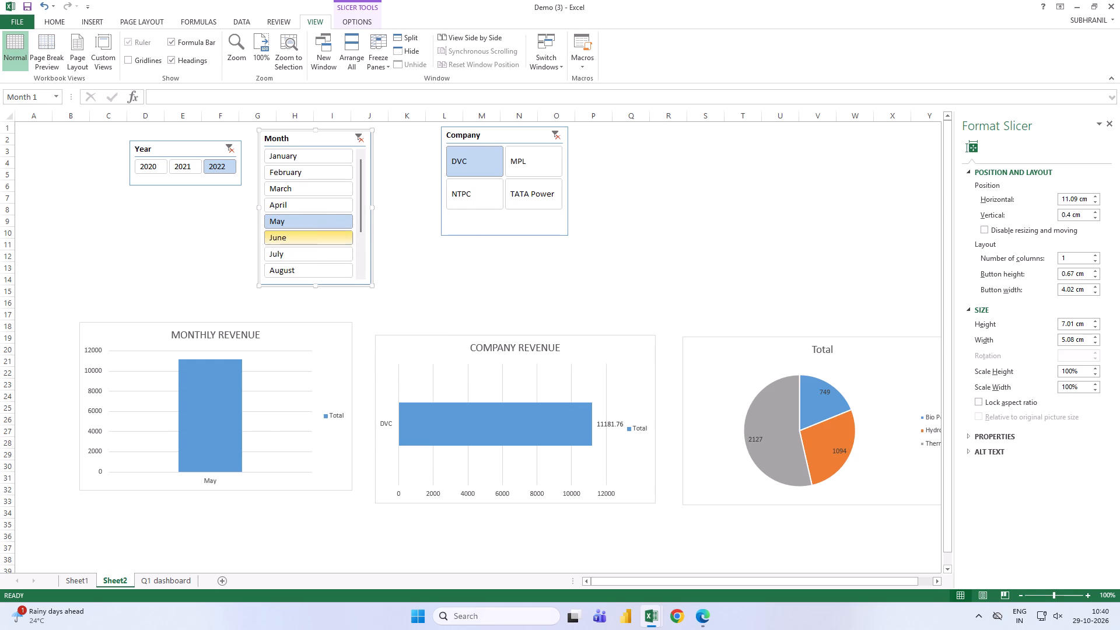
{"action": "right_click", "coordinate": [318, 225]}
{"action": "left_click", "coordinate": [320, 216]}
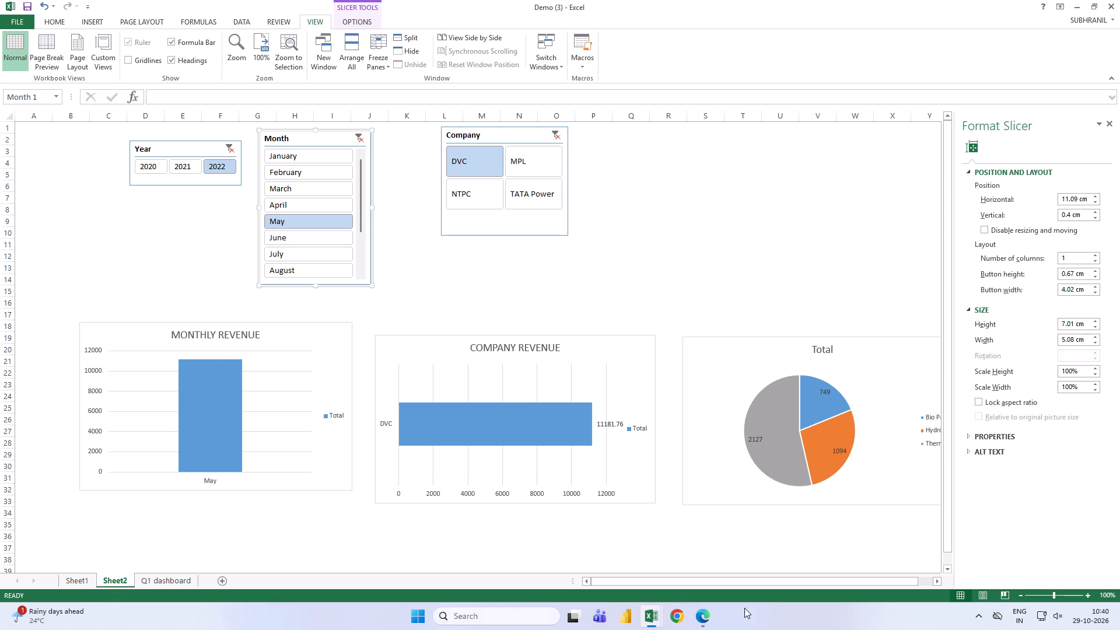
Switch to the Question workbook and view the Question 1 sheet.
{"action": "left_click", "coordinate": [728, 563]}
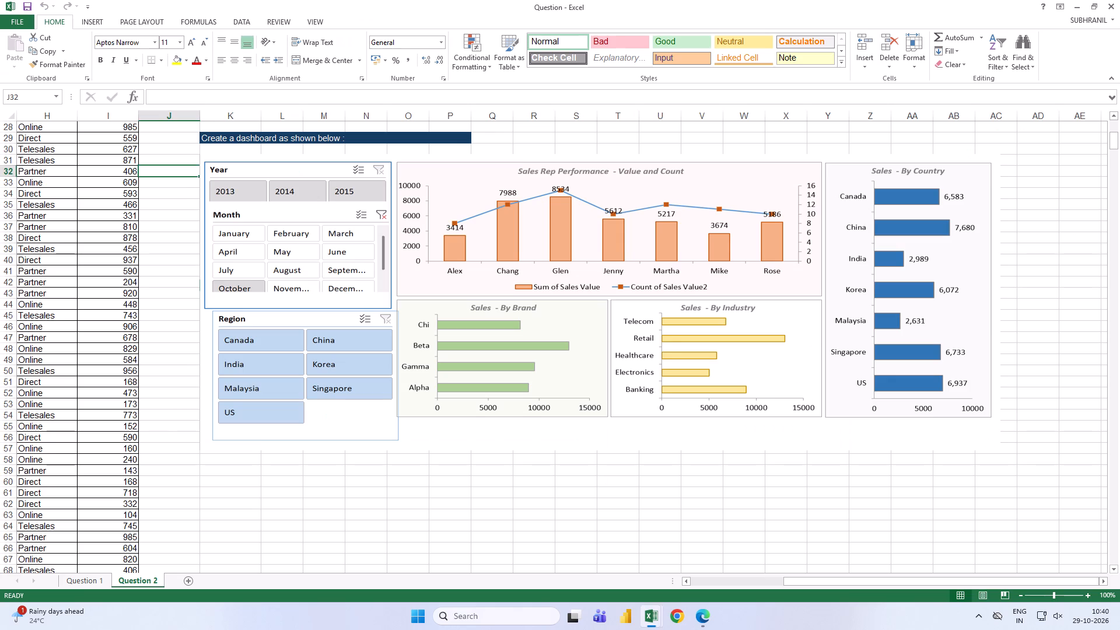
{"action": "left_click", "coordinate": [78, 586]}
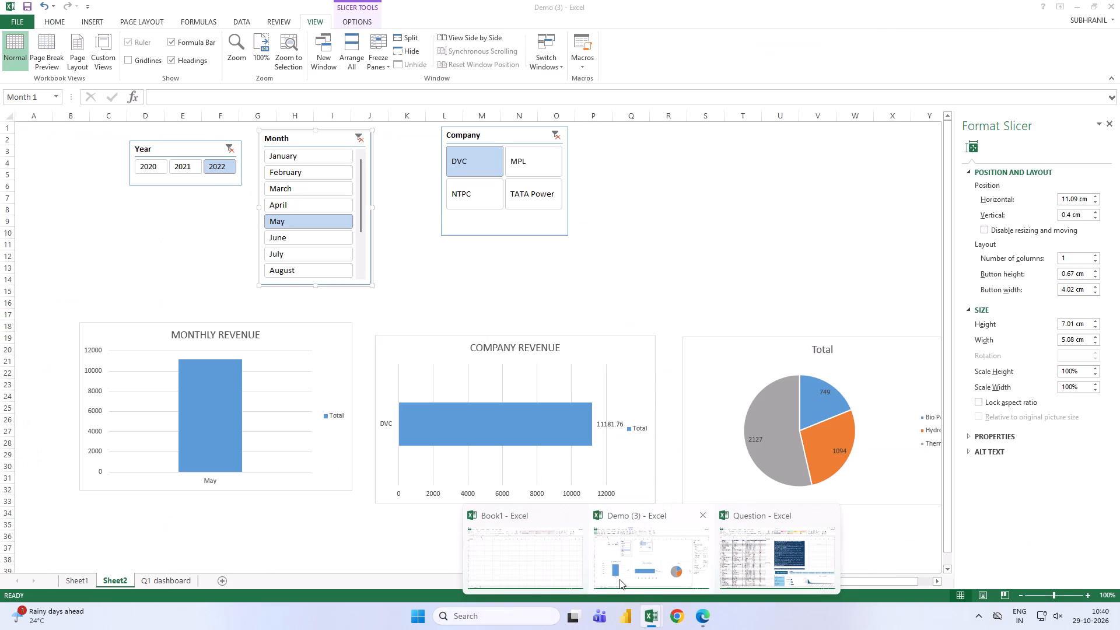
Return to the Demo (3) workbook and view the pivot tables and charts on Sheet1.
{"action": "left_click", "coordinate": [619, 579]}
{"action": "left_click", "coordinate": [82, 576]}
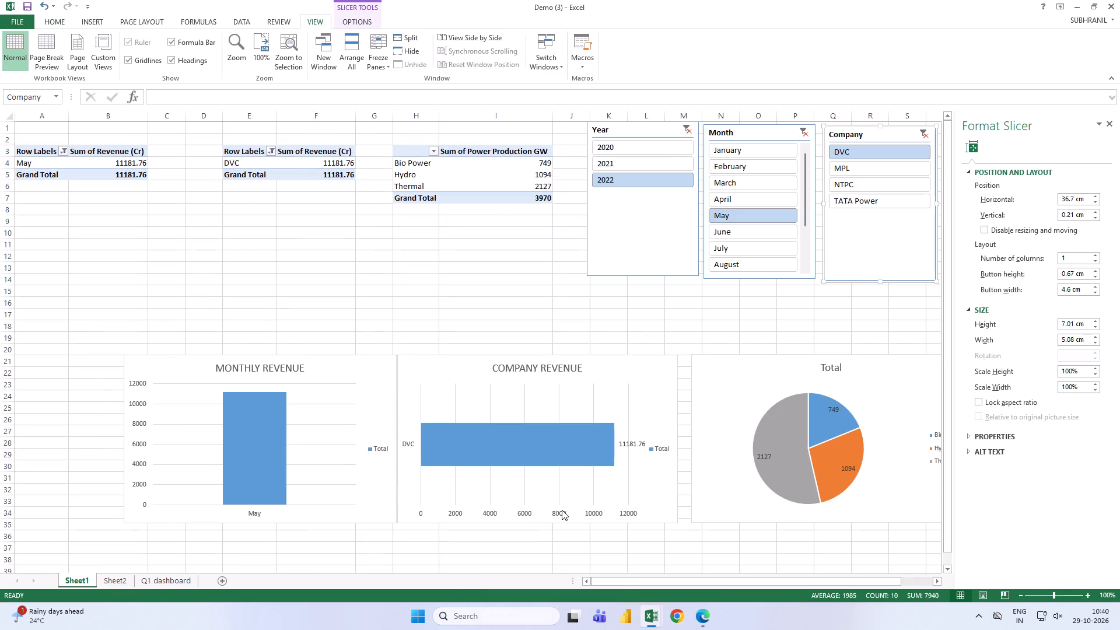